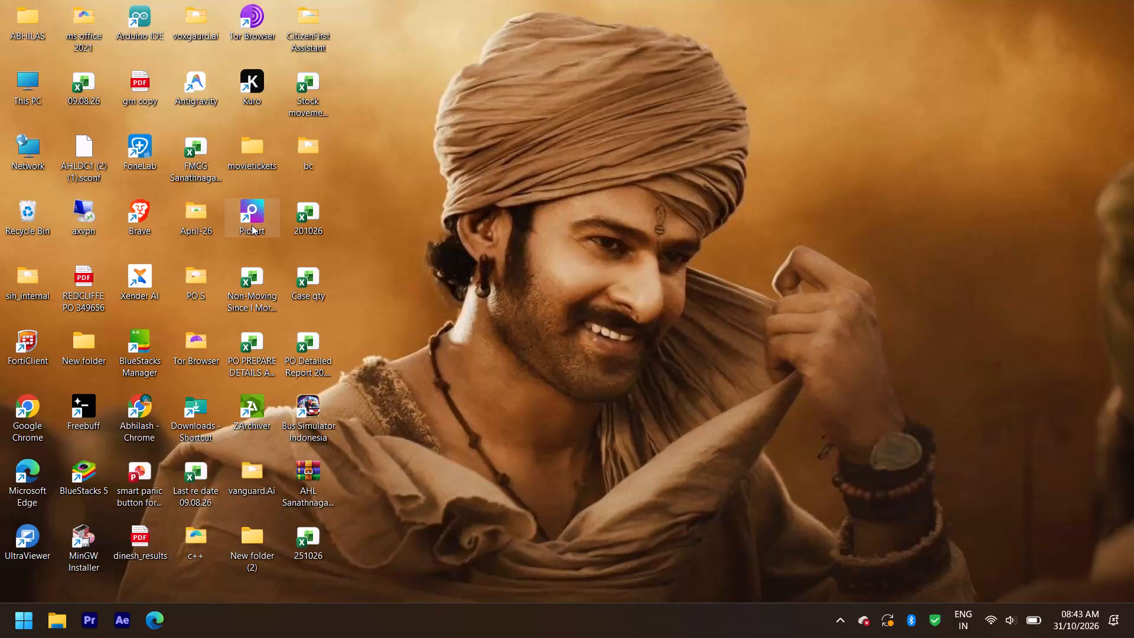
# Launch Picsart in the Android emulator, show it full screen and dismiss the full-screen hint.
pyautogui.tripleClick(252, 225)
pyautogui.doubleClick(252, 225)
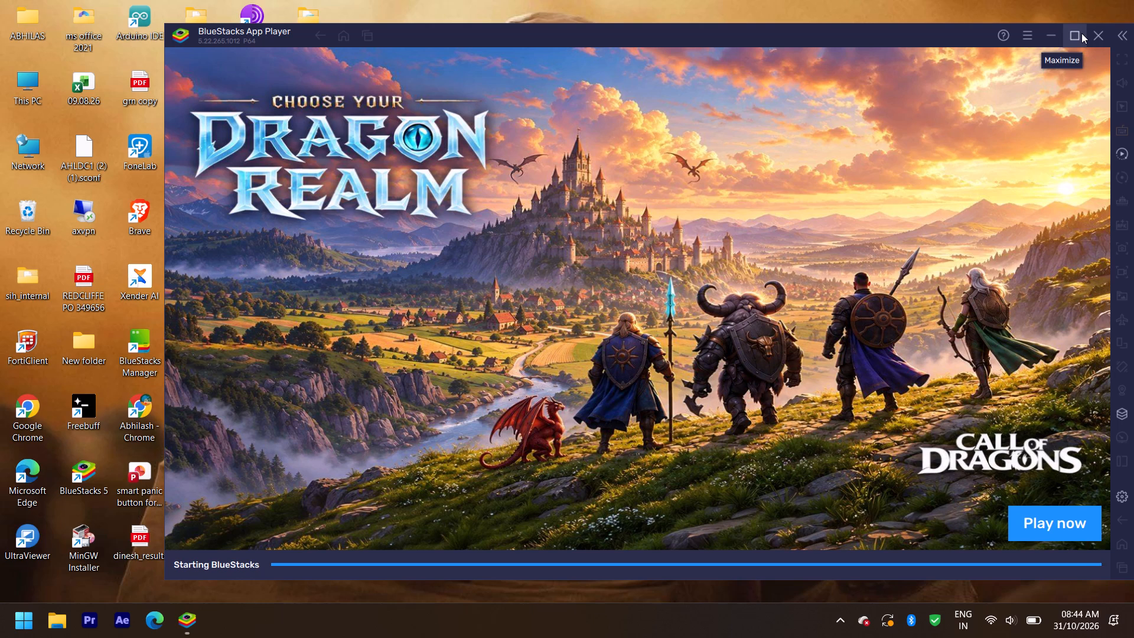
pyautogui.click(1081, 33)
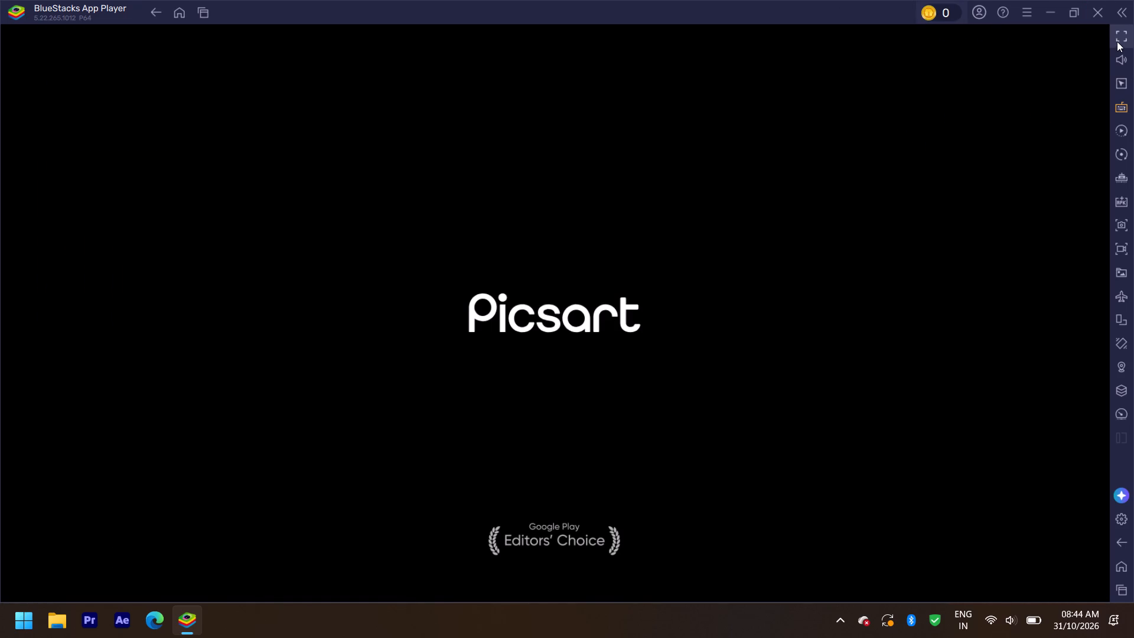
pyautogui.click(1117, 41)
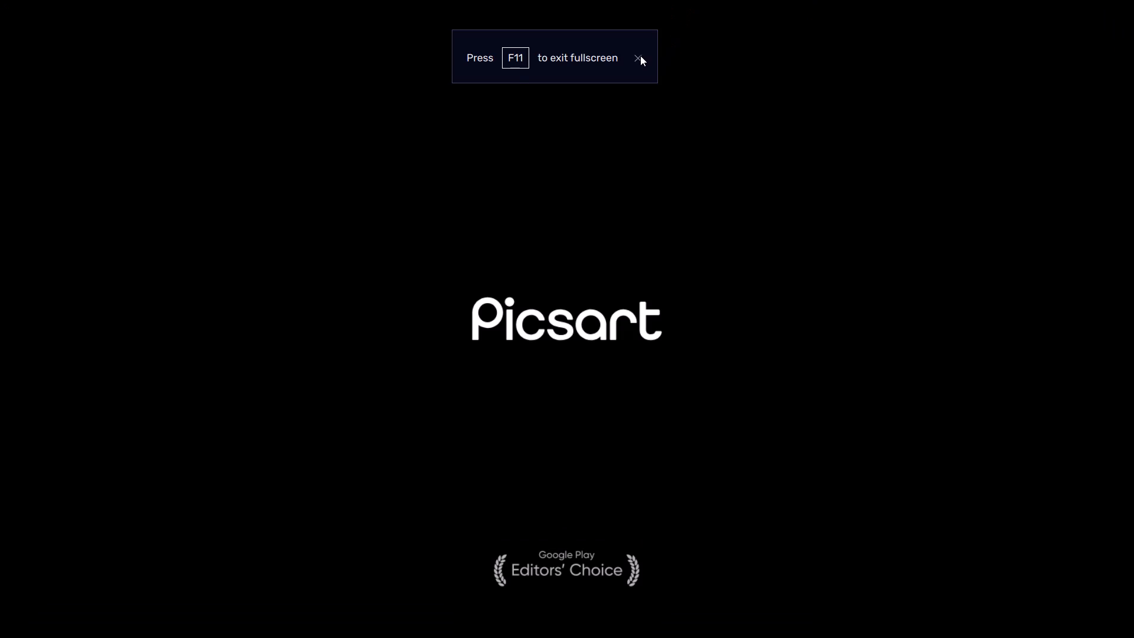
pyautogui.click(640, 56)
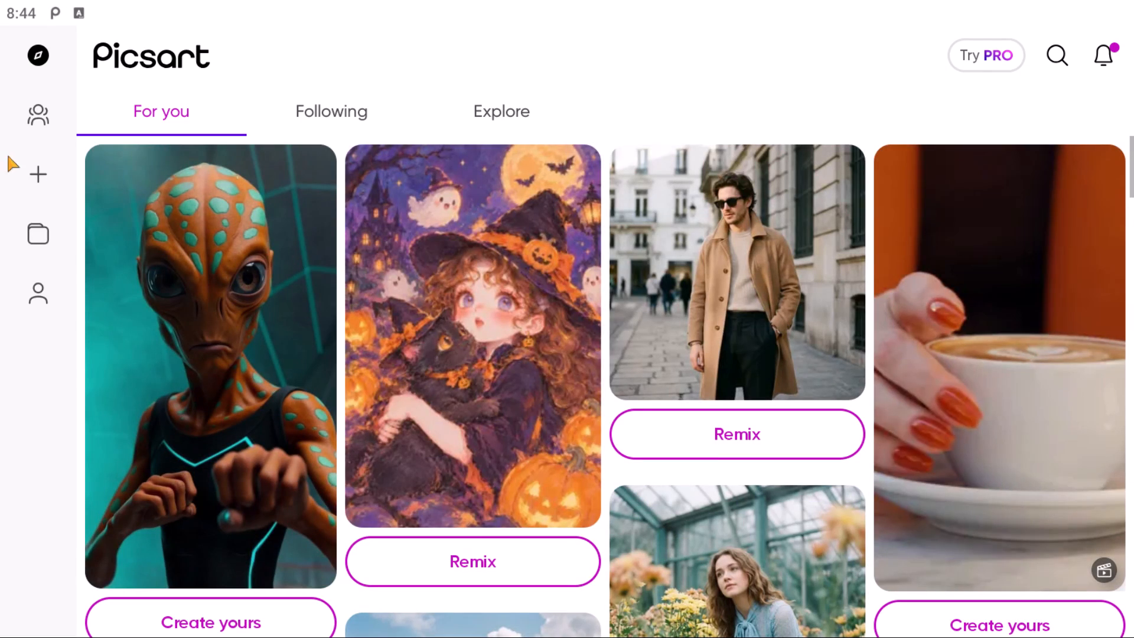
# Start a new photo edit with the first bus livery image among the recent media.
pyautogui.click(21, 181)
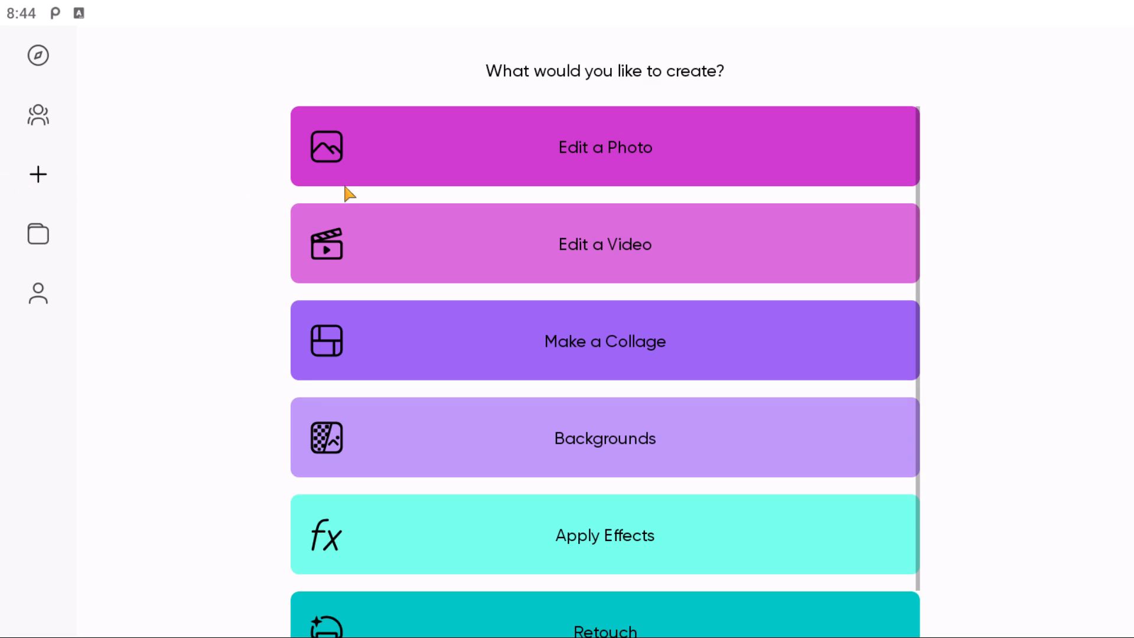
pyautogui.click(344, 185)
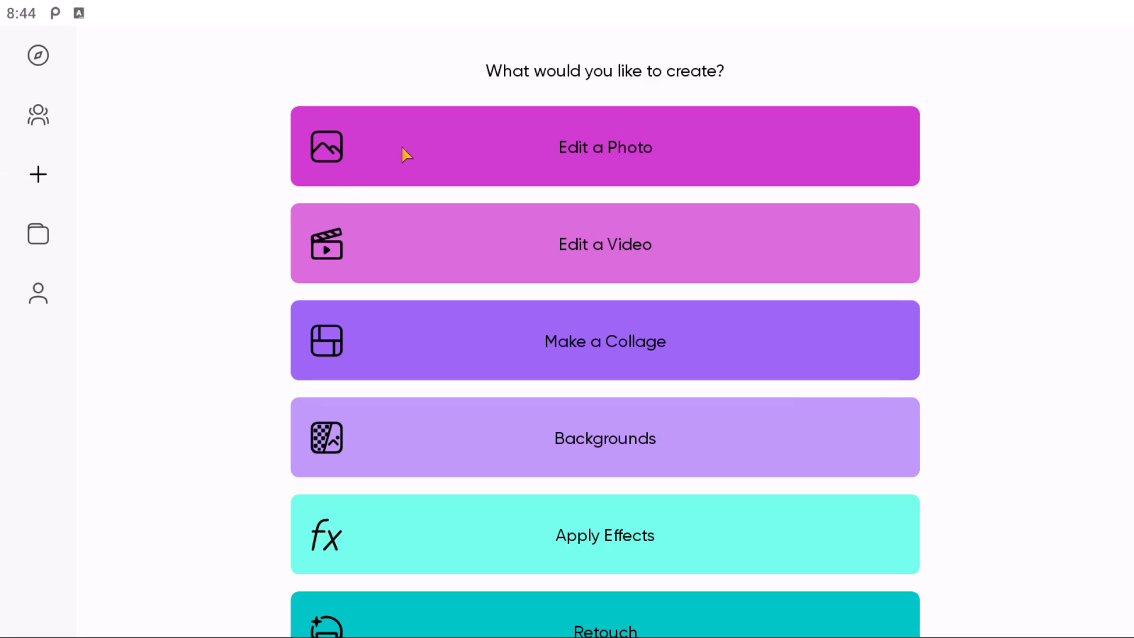
pyautogui.click(401, 147)
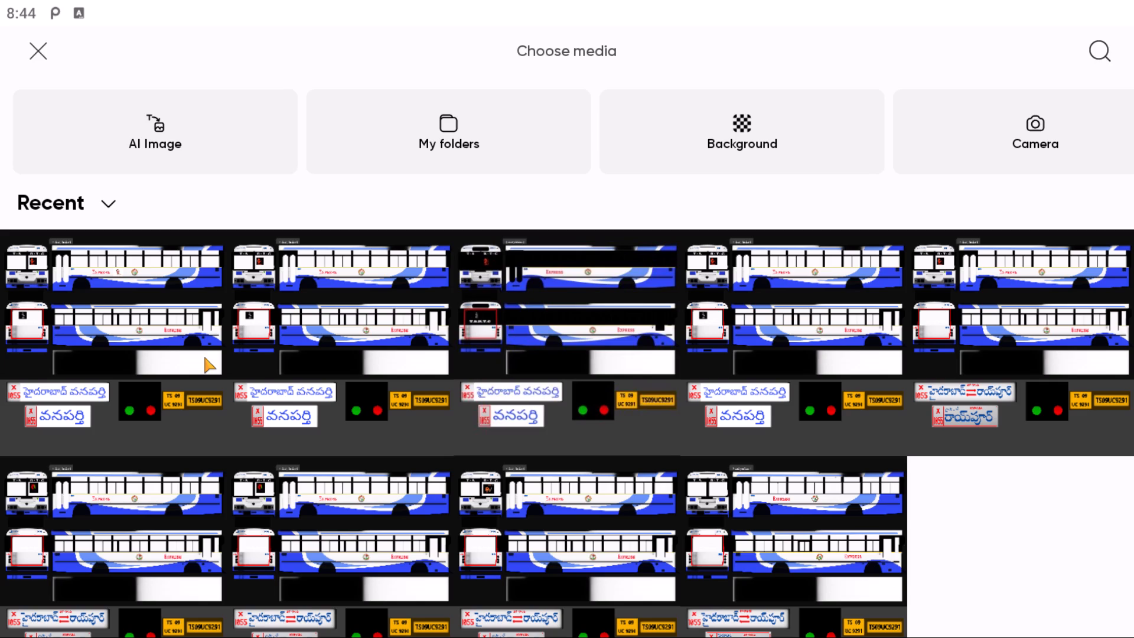
pyautogui.click(204, 357)
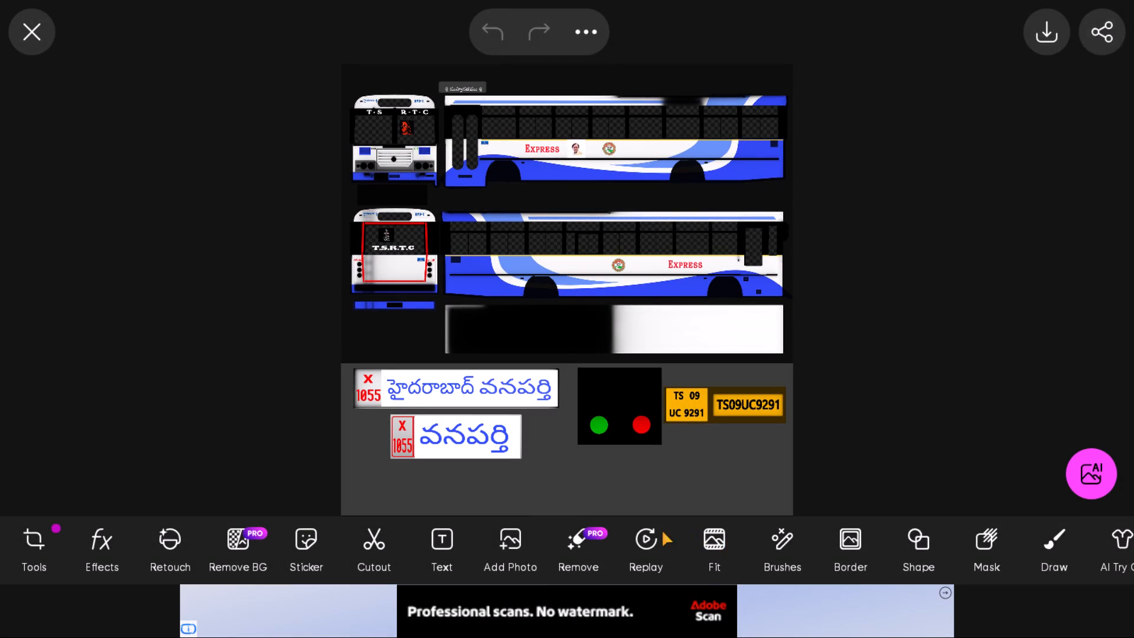
# Add a plain white background as a photo layer on top of the bus livery.
pyautogui.click(504, 533)
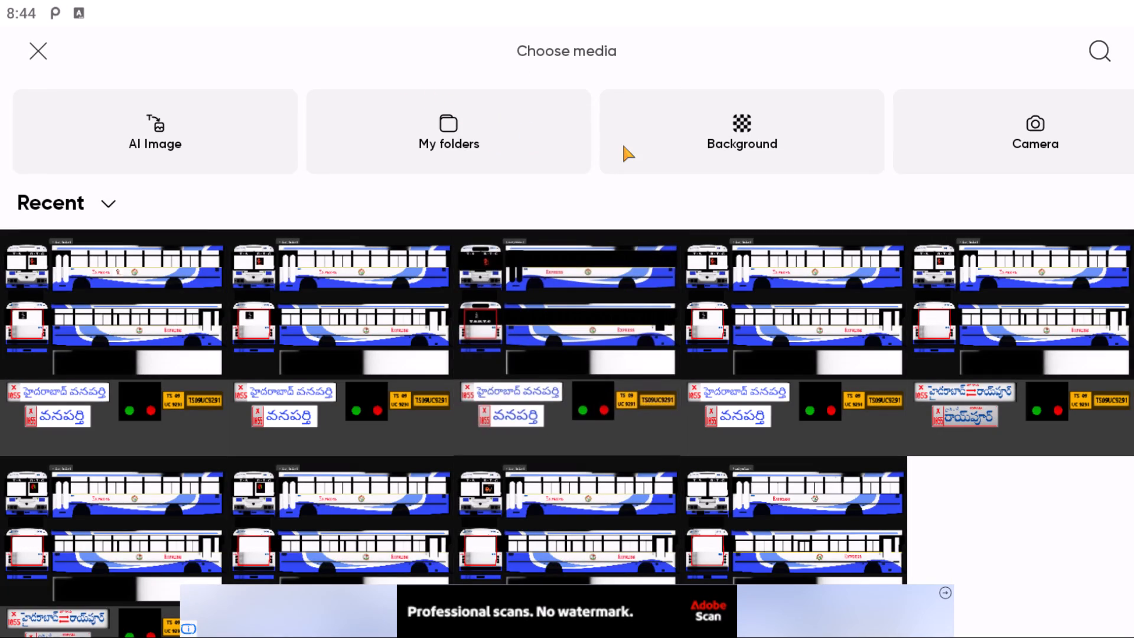
pyautogui.click(674, 149)
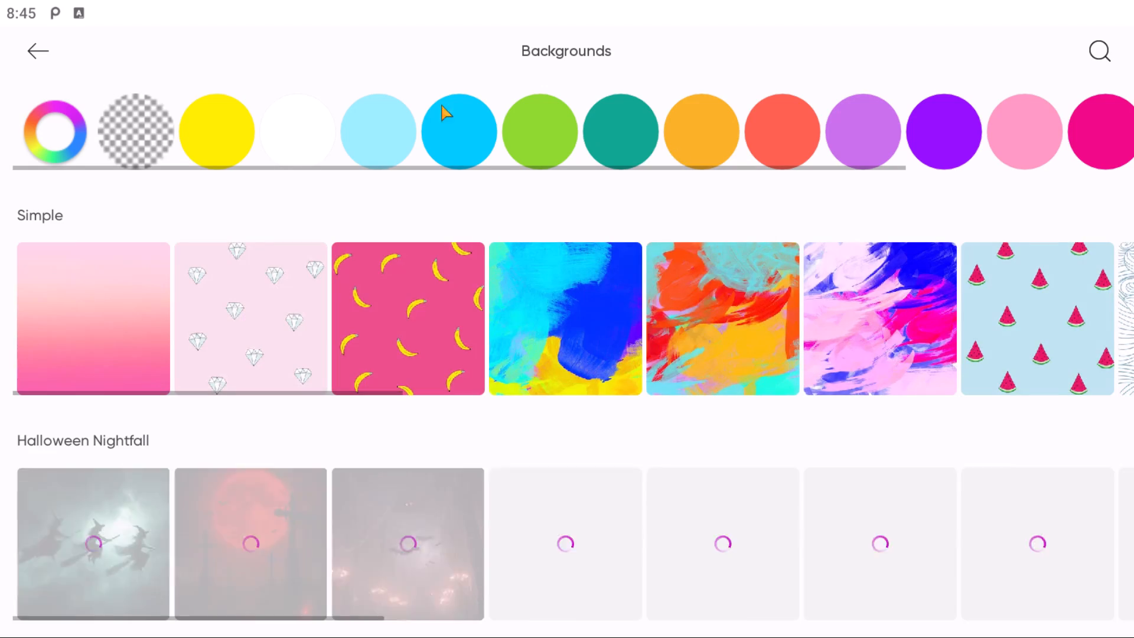
pyautogui.click(265, 118)
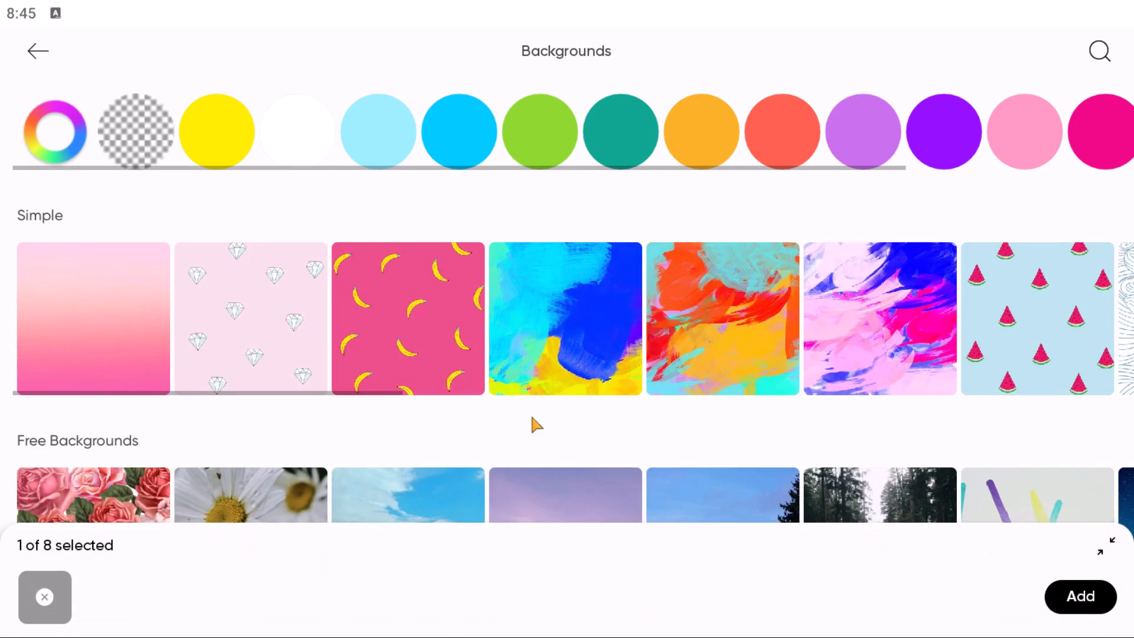
pyautogui.click(1076, 604)
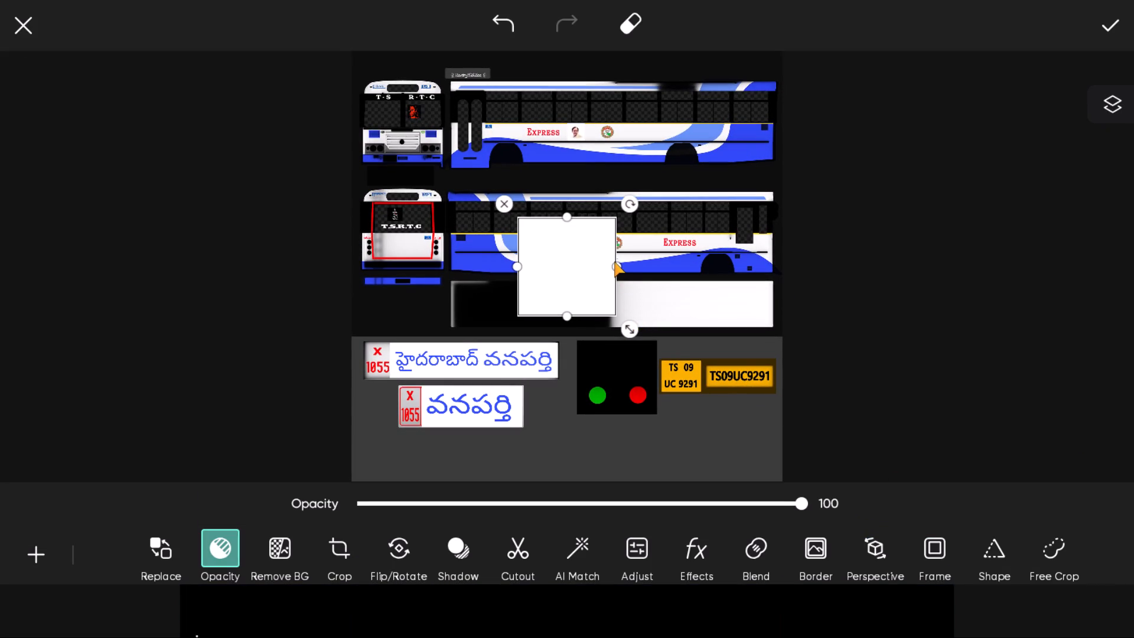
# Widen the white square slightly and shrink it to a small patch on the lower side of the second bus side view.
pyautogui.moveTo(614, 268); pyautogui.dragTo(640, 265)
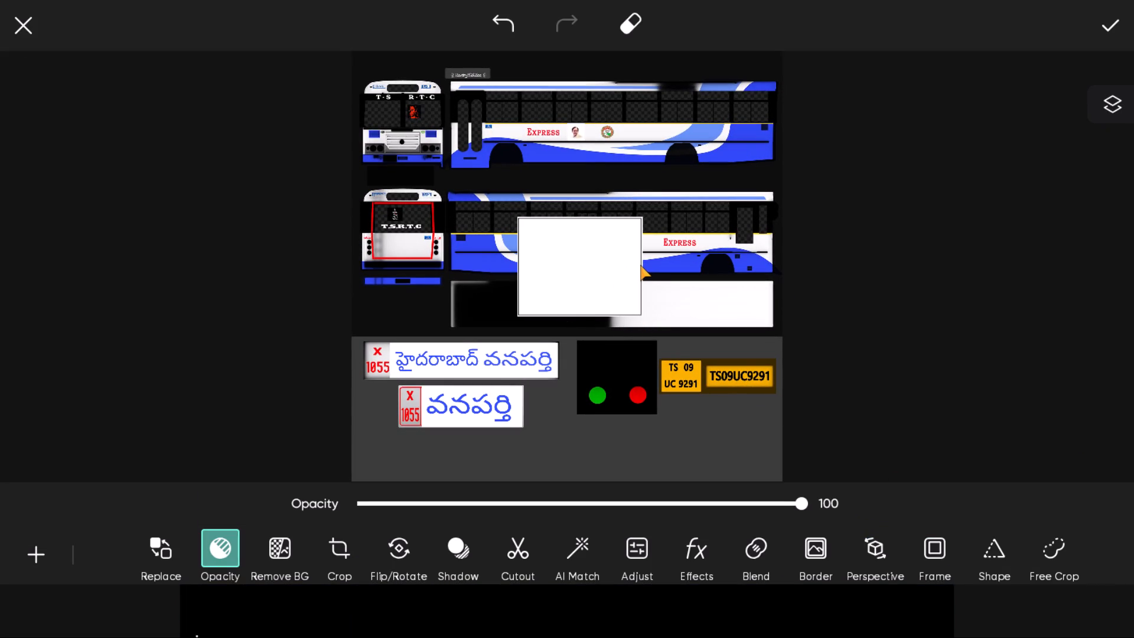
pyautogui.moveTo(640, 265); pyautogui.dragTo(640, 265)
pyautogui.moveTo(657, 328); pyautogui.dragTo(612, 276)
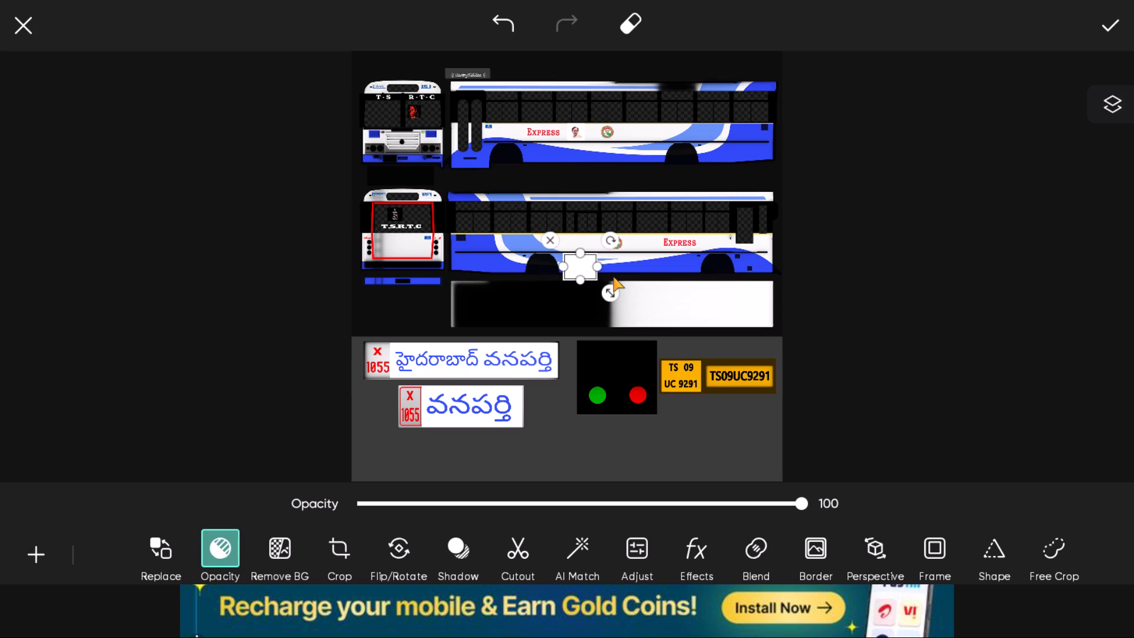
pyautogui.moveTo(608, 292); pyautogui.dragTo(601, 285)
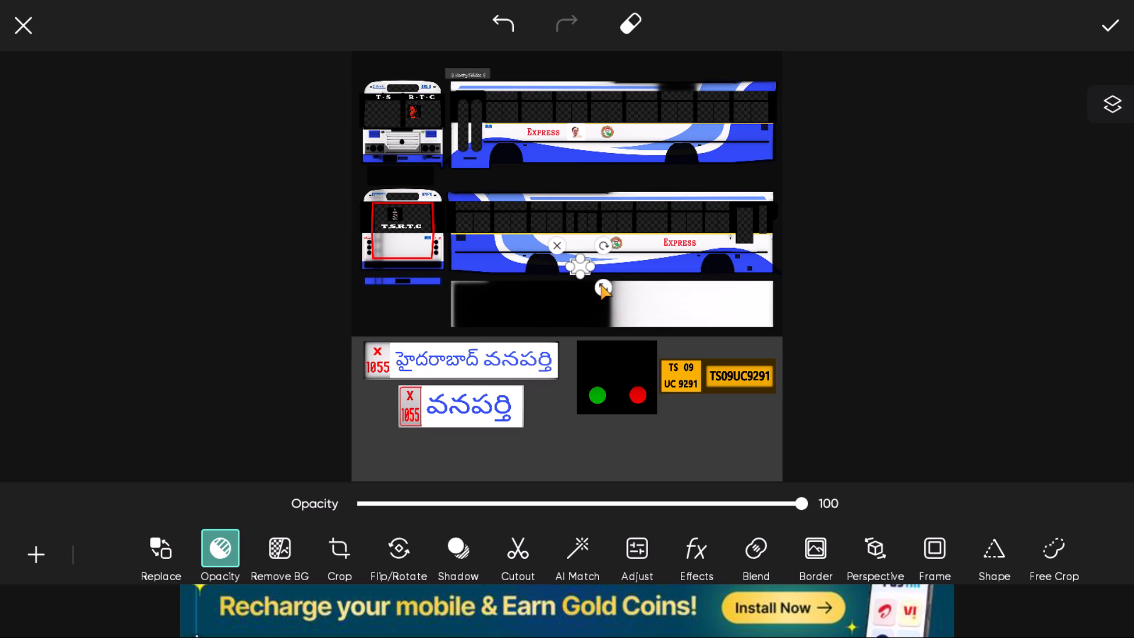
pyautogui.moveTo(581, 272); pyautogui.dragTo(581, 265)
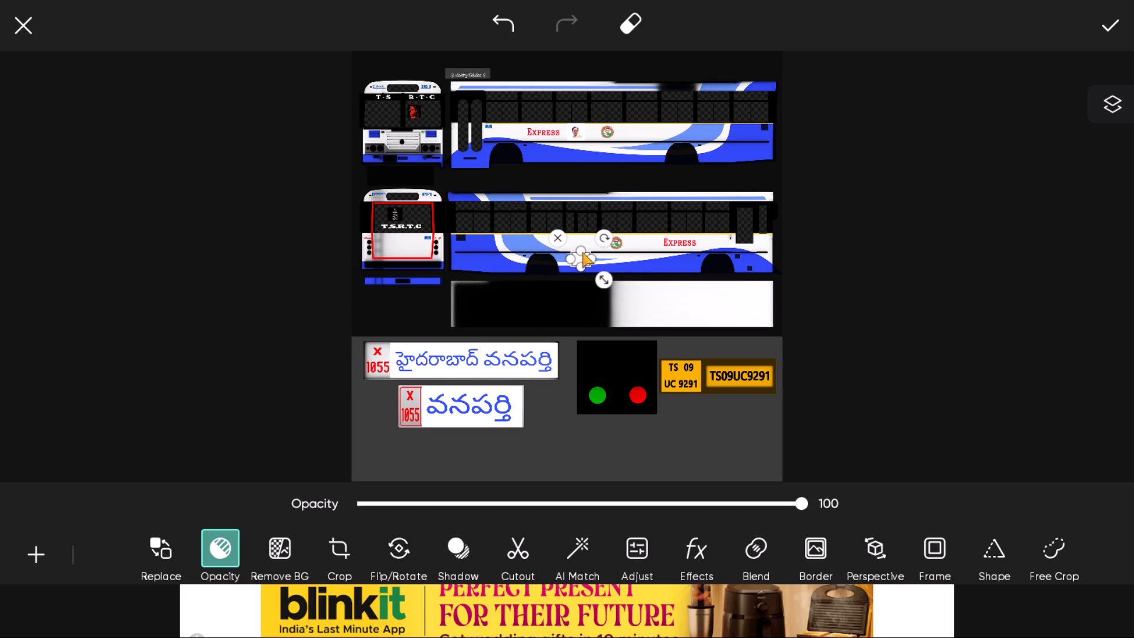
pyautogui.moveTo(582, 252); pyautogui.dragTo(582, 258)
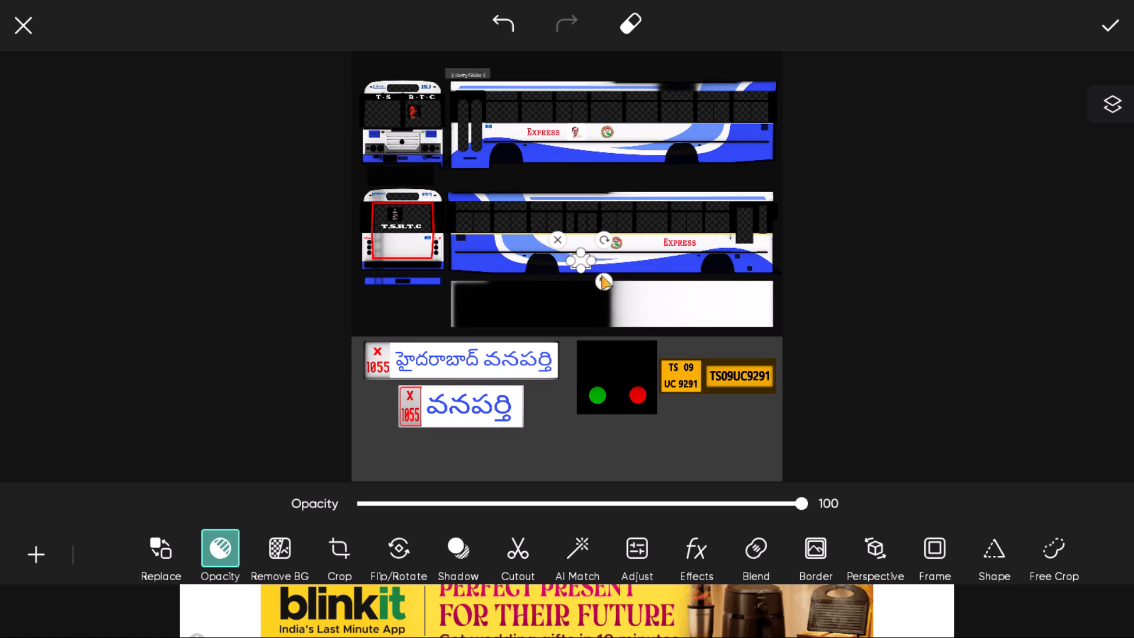
# Enlarge the white patch and reshape it into a thin horizontal bar across the windows of the second bus side view.
pyautogui.moveTo(603, 279); pyautogui.dragTo(689, 350)
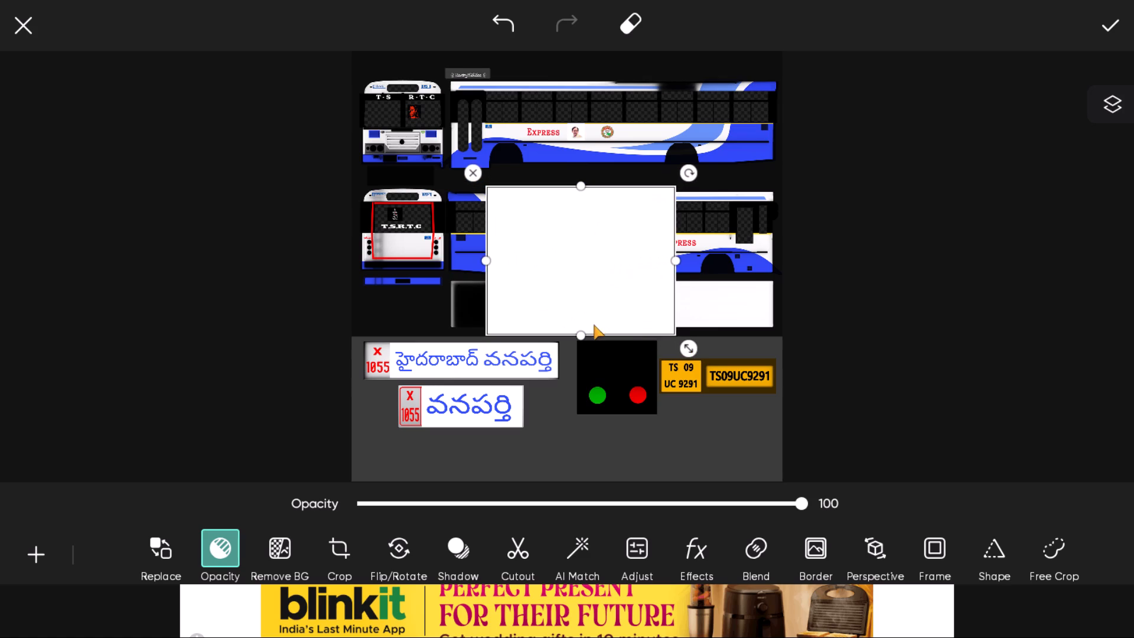
pyautogui.moveTo(578, 336); pyautogui.dragTo(577, 266)
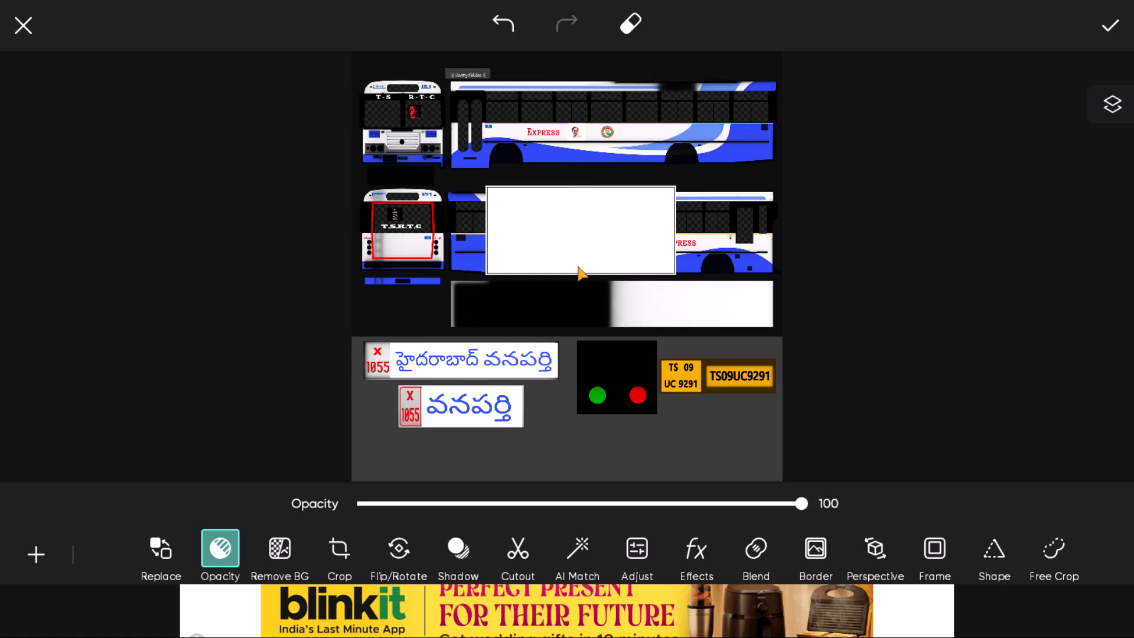
pyautogui.moveTo(577, 266); pyautogui.dragTo(581, 241)
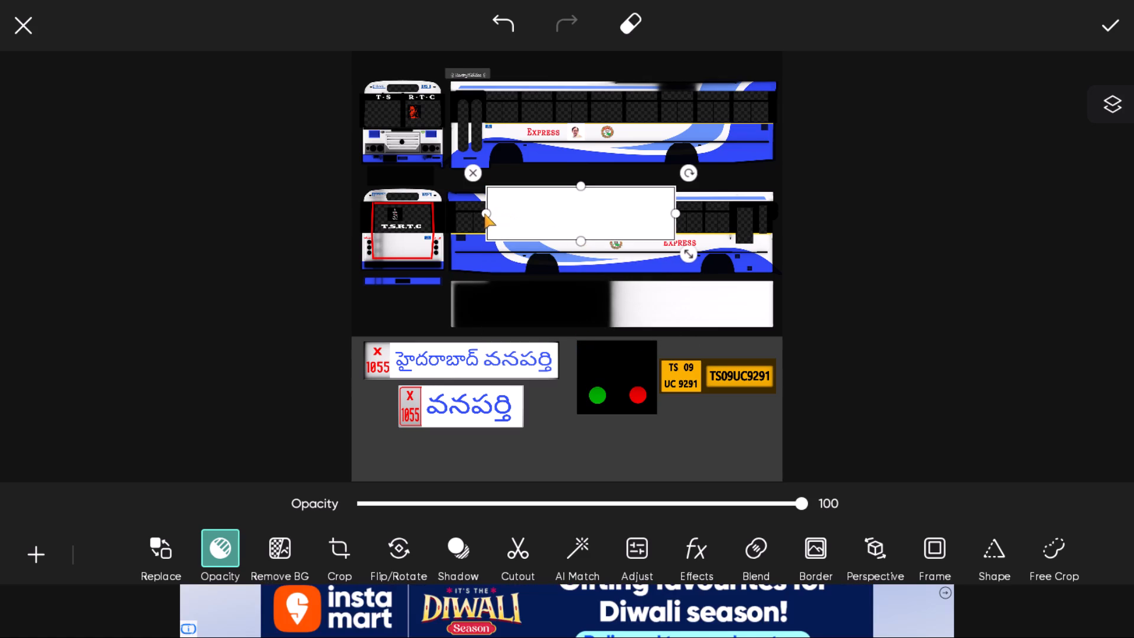
pyautogui.moveTo(483, 213); pyautogui.dragTo(550, 204)
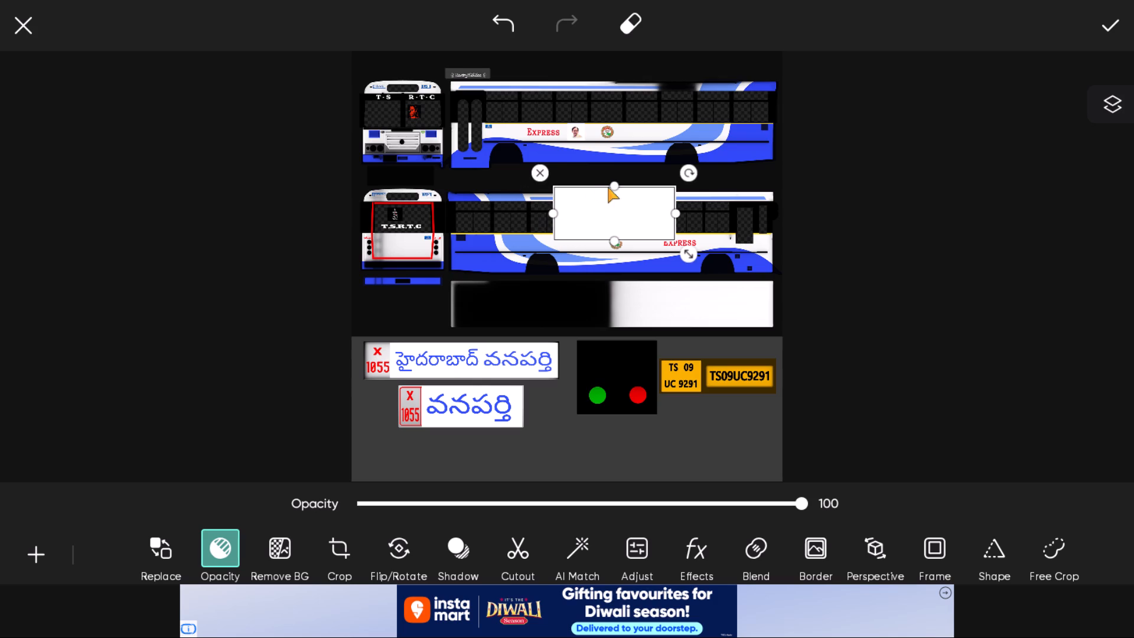
pyautogui.moveTo(612, 187); pyautogui.dragTo(615, 206)
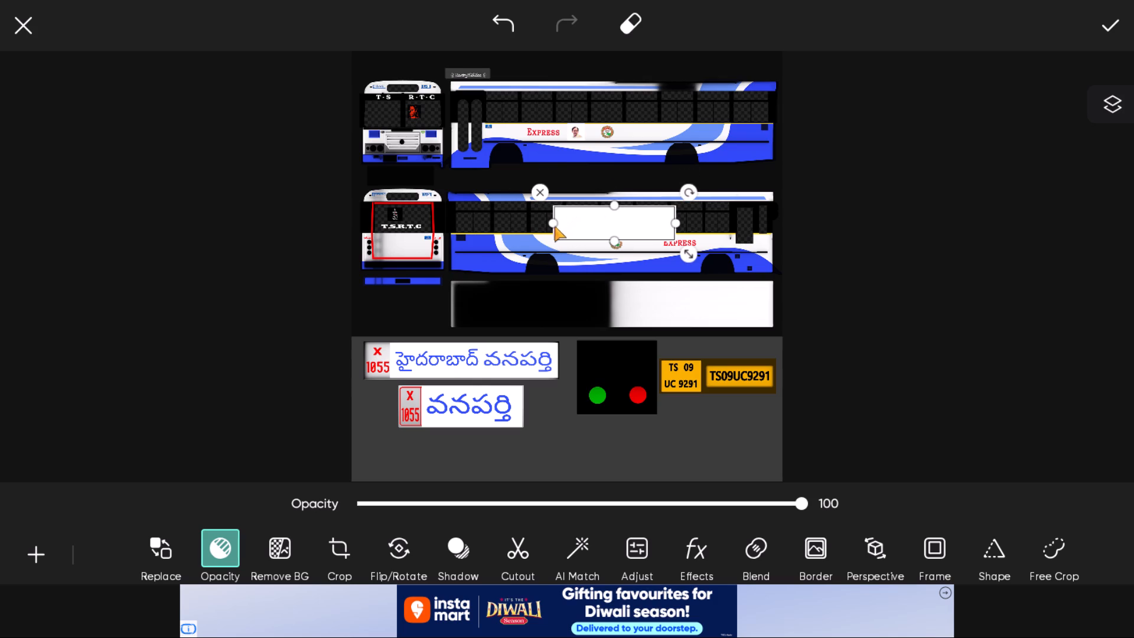
pyautogui.moveTo(549, 226); pyautogui.dragTo(574, 223)
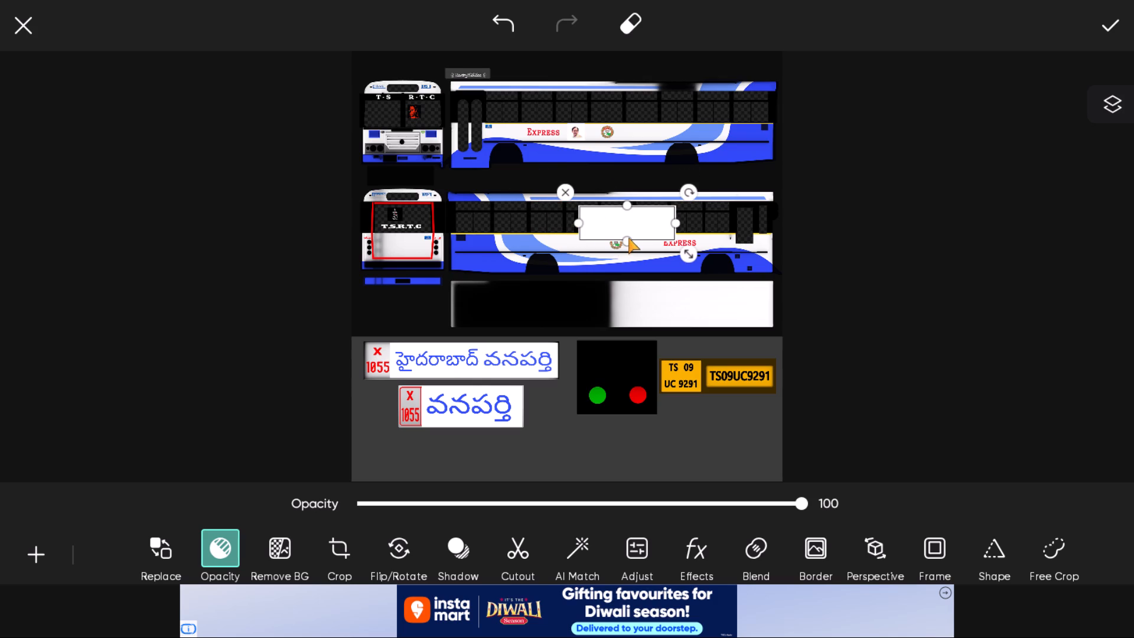
pyautogui.moveTo(628, 237); pyautogui.dragTo(631, 226)
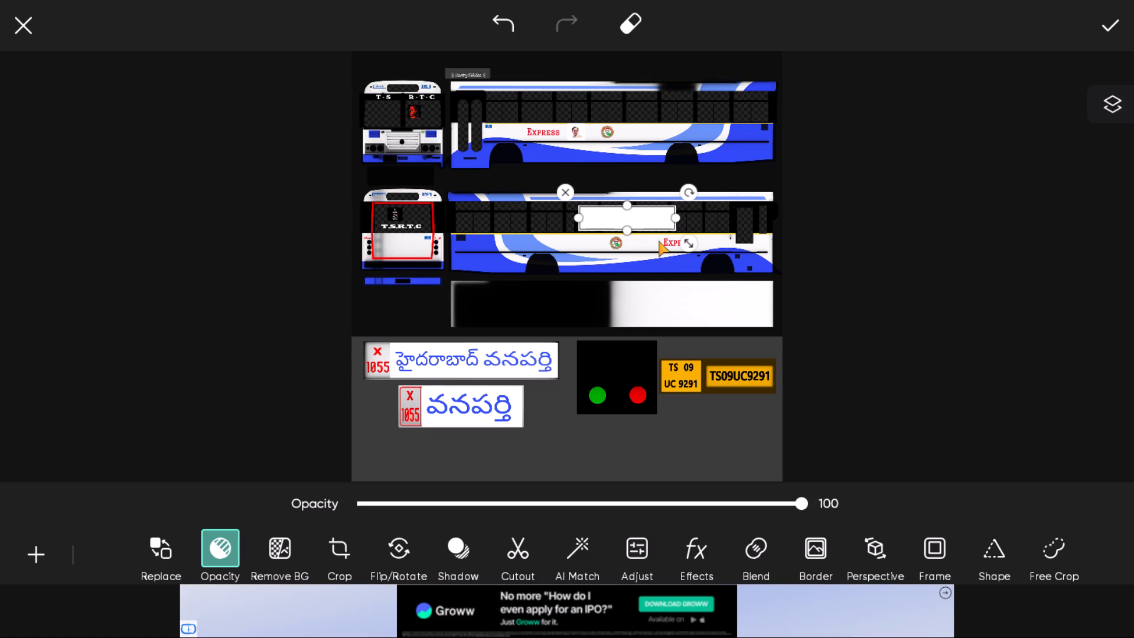
pyautogui.moveTo(688, 238); pyautogui.dragTo(638, 207)
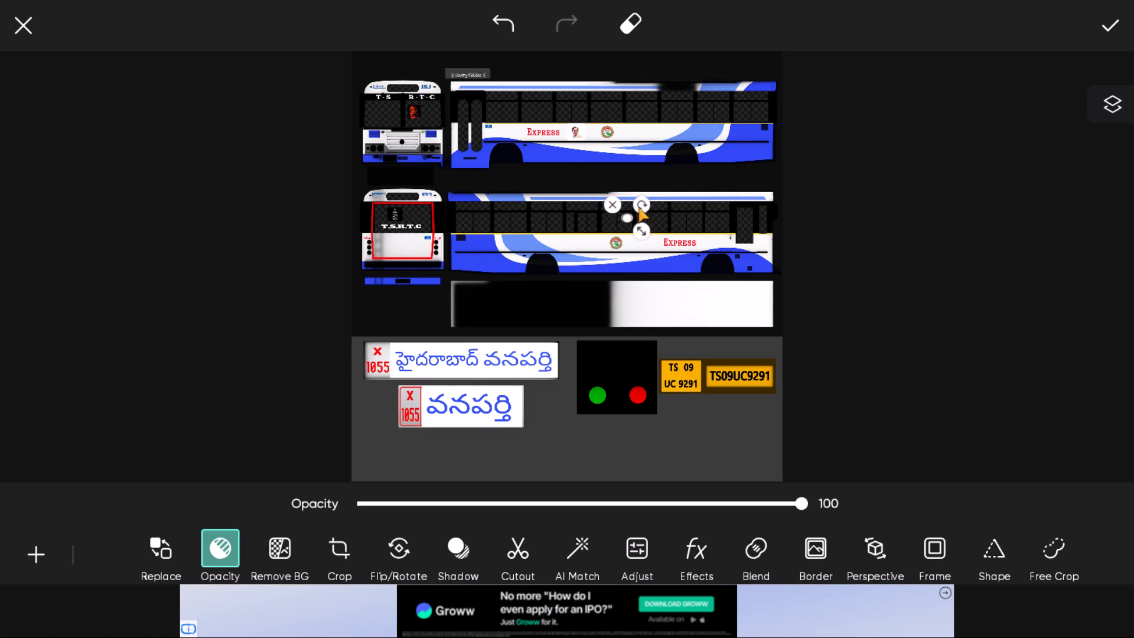
pyautogui.moveTo(638, 207); pyautogui.dragTo(650, 217)
pyautogui.moveTo(650, 217); pyautogui.dragTo(716, 298)
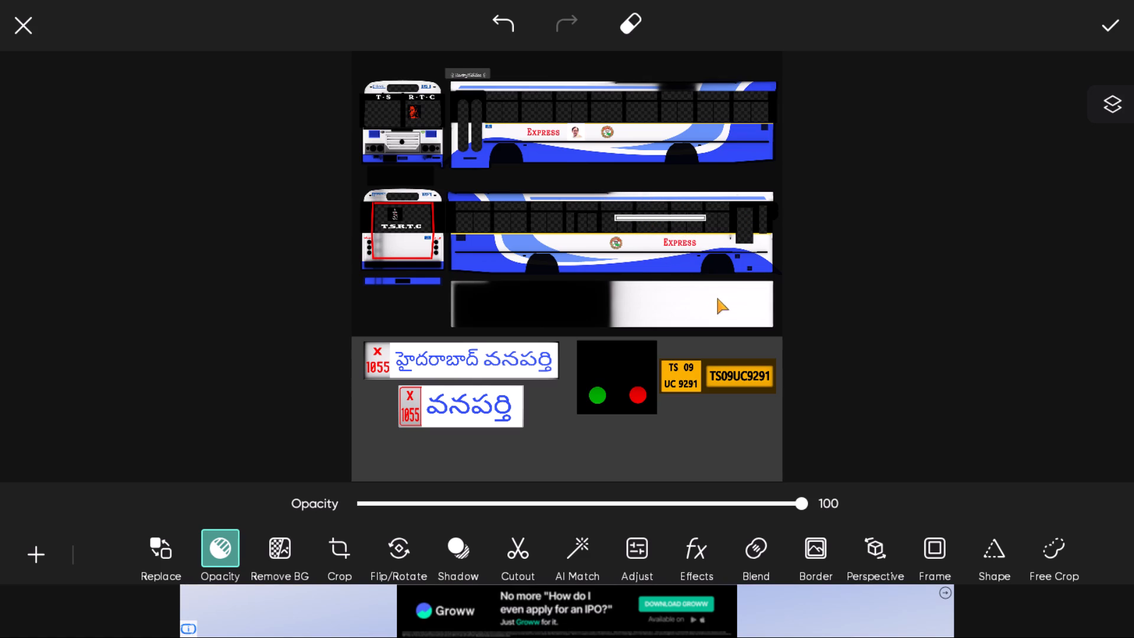
pyautogui.moveTo(716, 298); pyautogui.dragTo(682, 243)
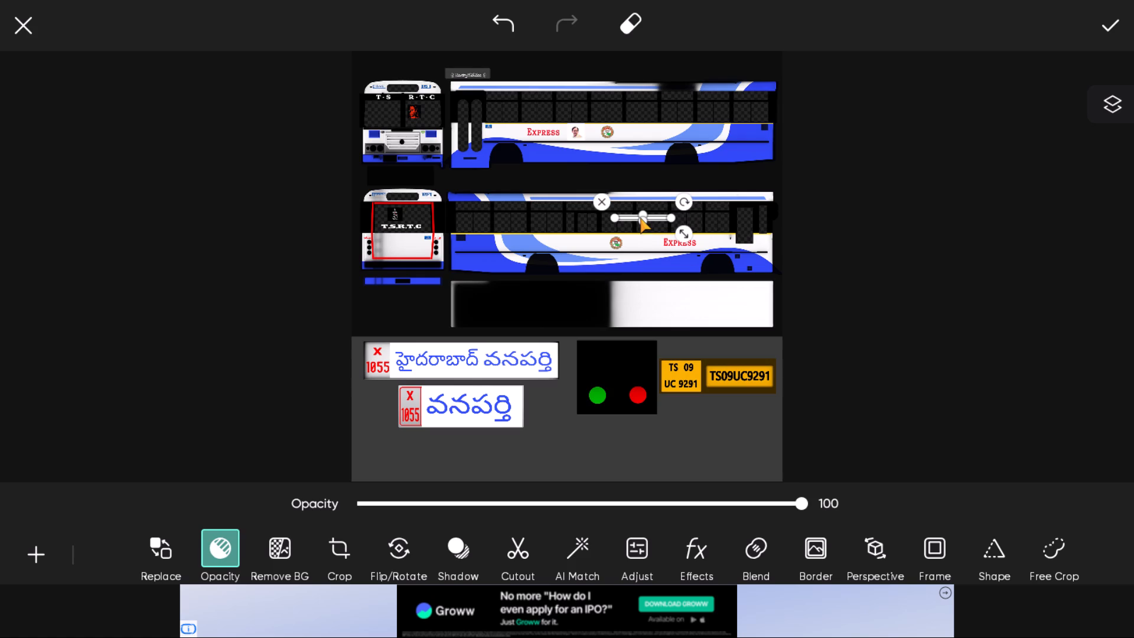
# Make the white bar taller, narrow it and scale it down to a small wide patch beside the Express lettering.
pyautogui.moveTo(640, 217); pyautogui.dragTo(640, 234)
pyautogui.click(643, 233)
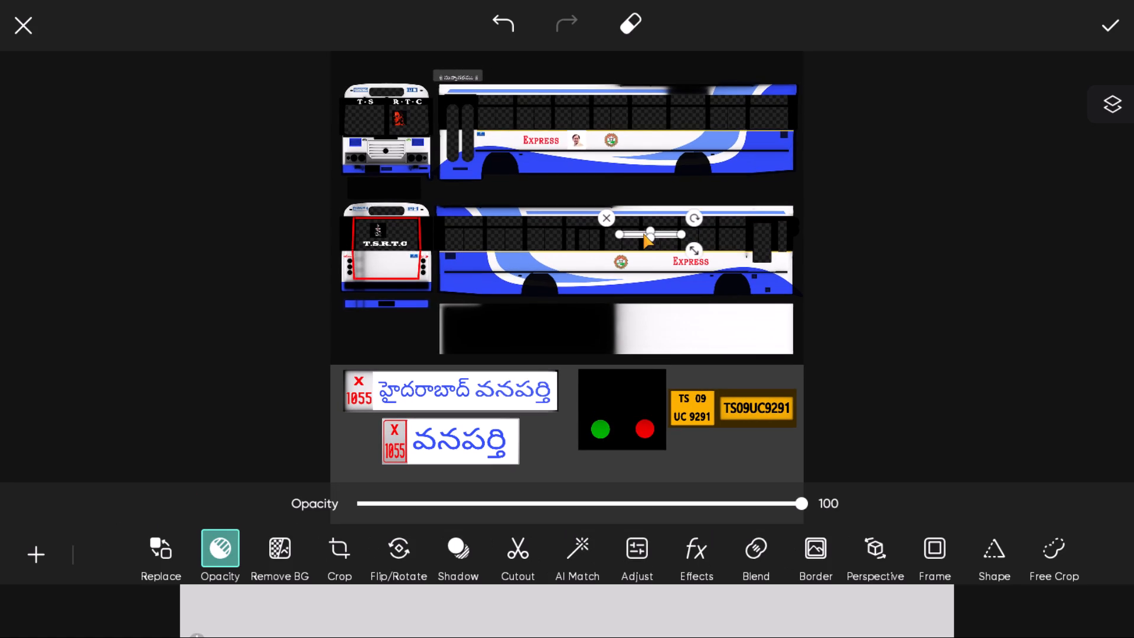
pyautogui.moveTo(652, 238); pyautogui.dragTo(658, 284)
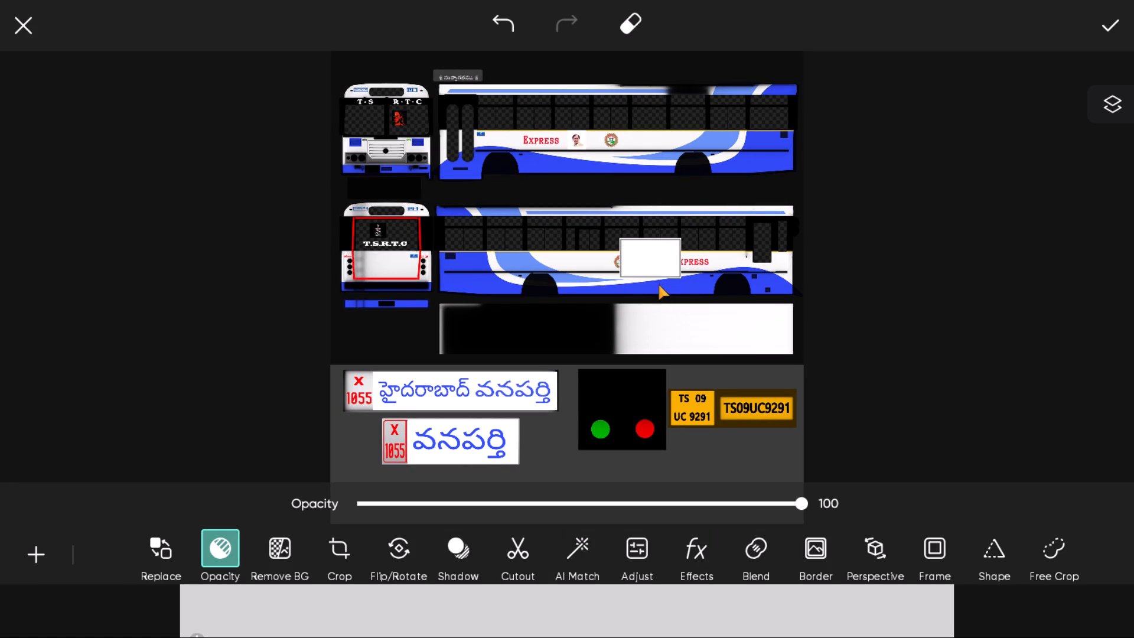
pyautogui.moveTo(658, 284); pyautogui.dragTo(661, 266)
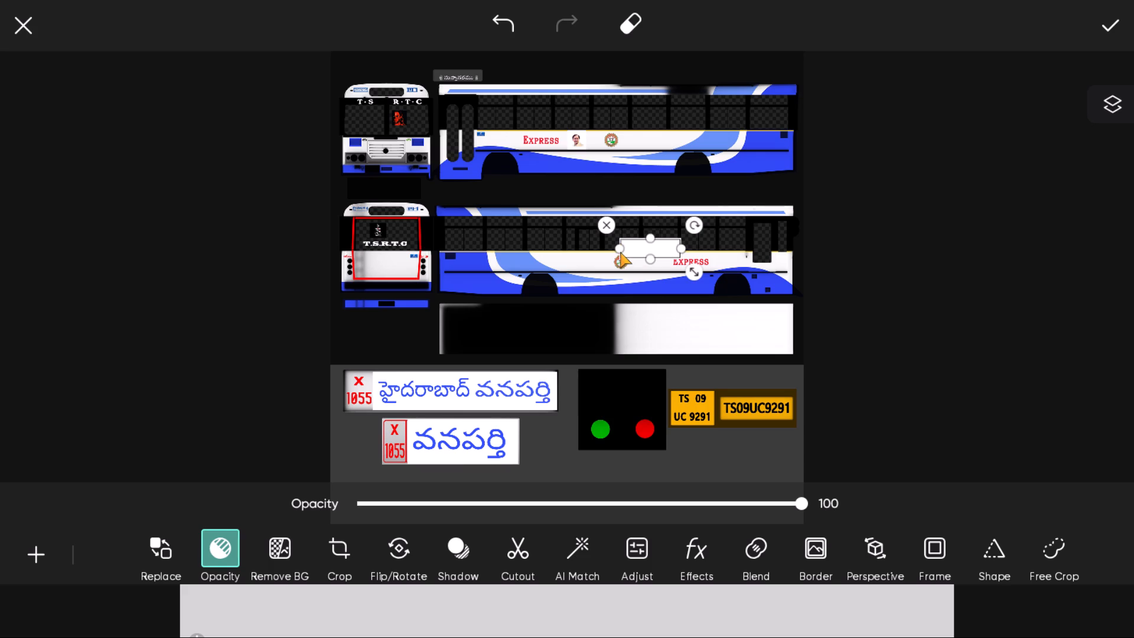
pyautogui.moveTo(620, 252); pyautogui.dragTo(630, 252)
pyautogui.moveTo(617, 246); pyautogui.dragTo(629, 255)
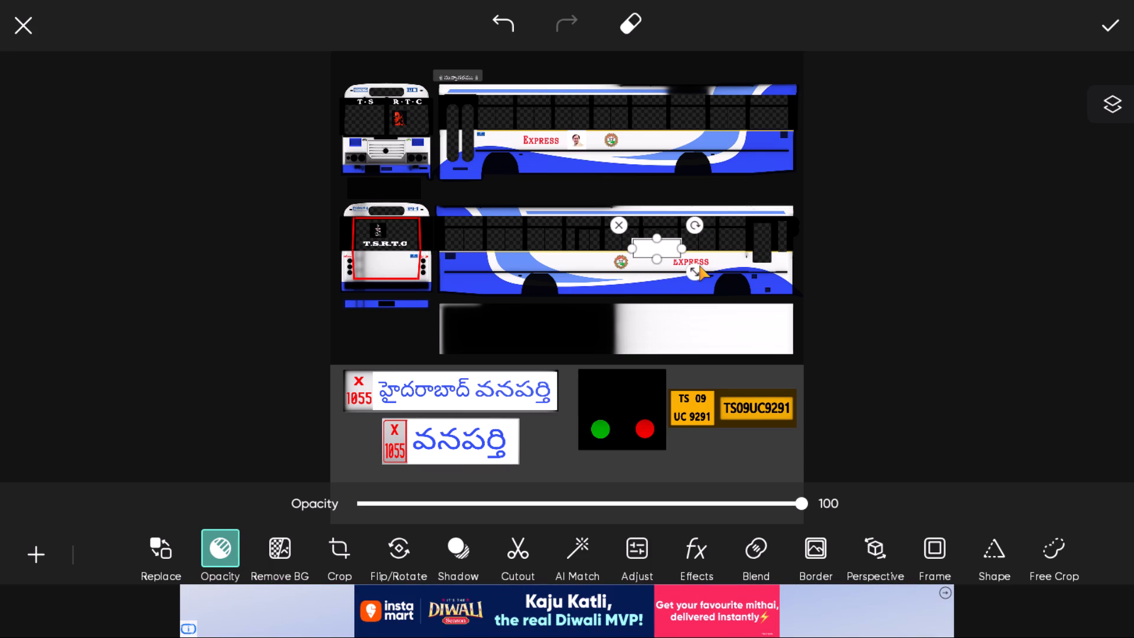
pyautogui.moveTo(692, 271); pyautogui.dragTo(682, 262)
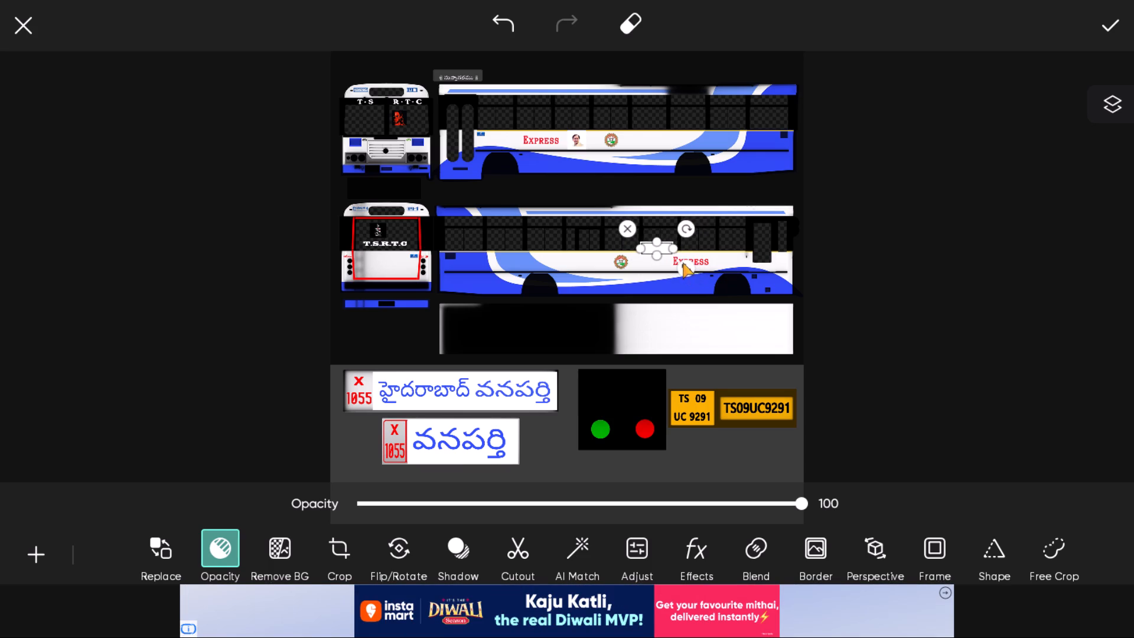
pyautogui.moveTo(682, 262); pyautogui.dragTo(674, 261)
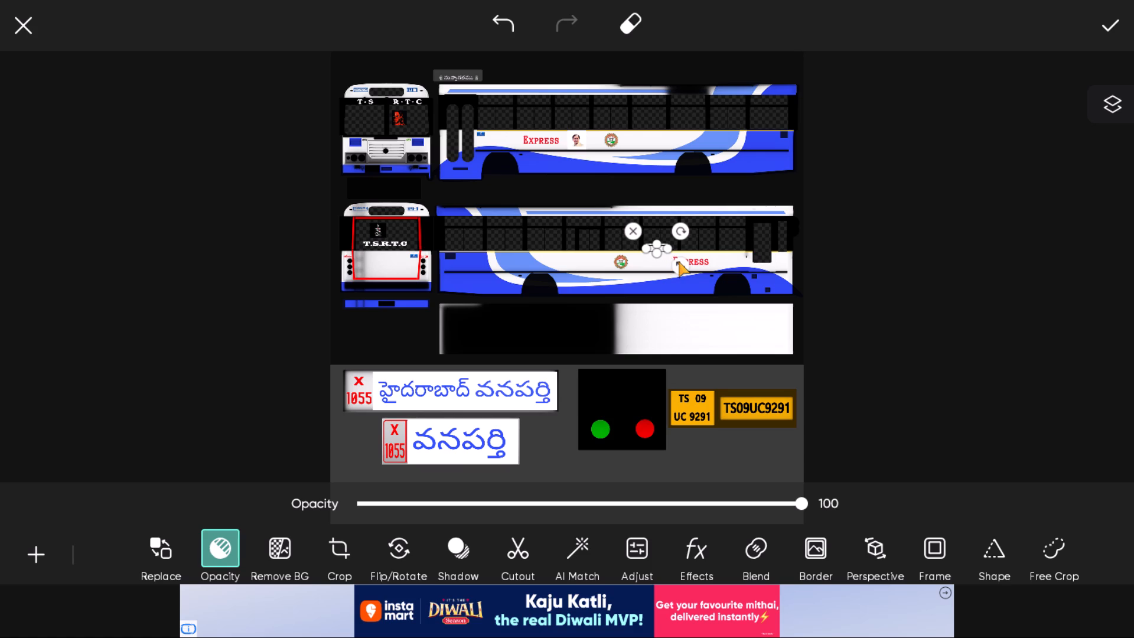
# Move the white patch over the small blue lettering on the right side of the front bus view's roof header.
pyautogui.moveTo(659, 247); pyautogui.dragTo(645, 236)
pyautogui.moveTo(645, 236); pyautogui.dragTo(389, 71)
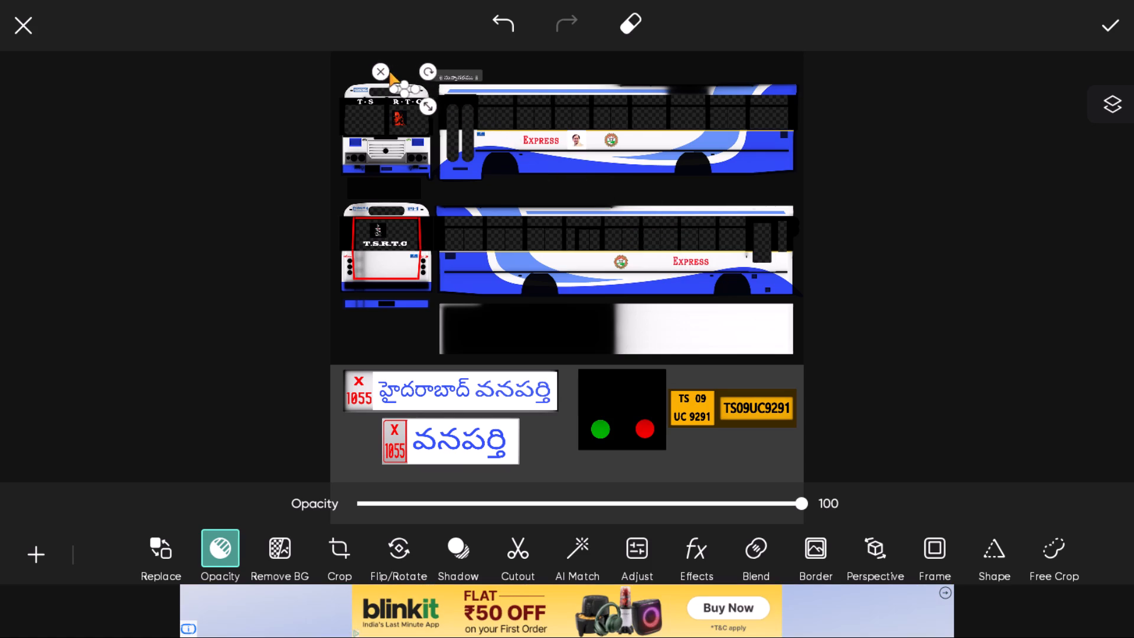
pyautogui.moveTo(389, 71); pyautogui.dragTo(399, 72)
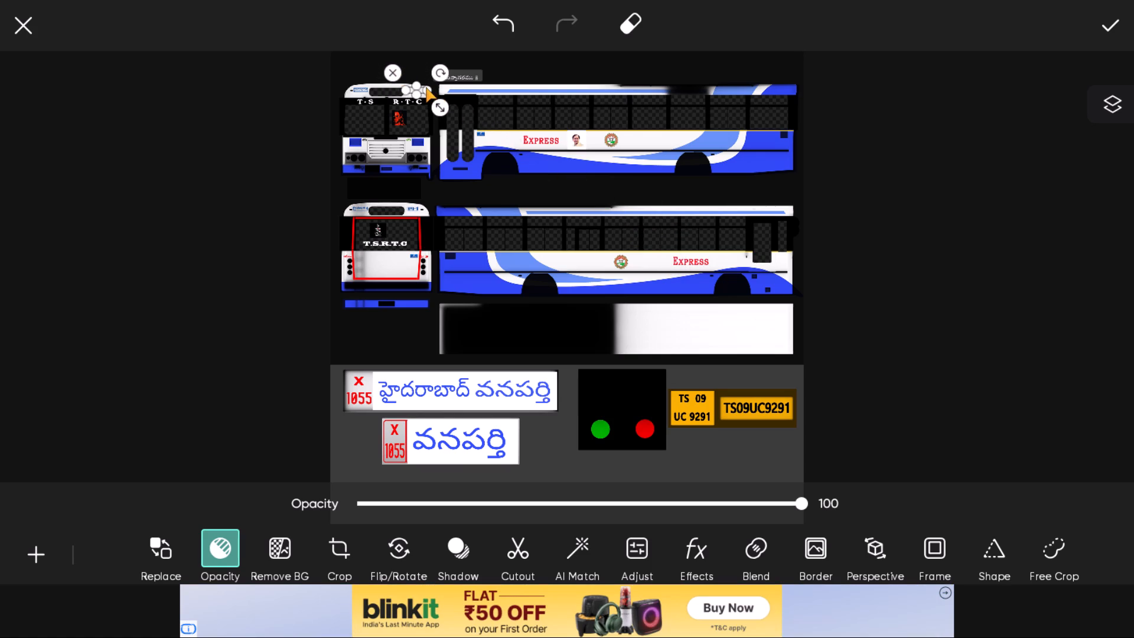
pyautogui.click(425, 87)
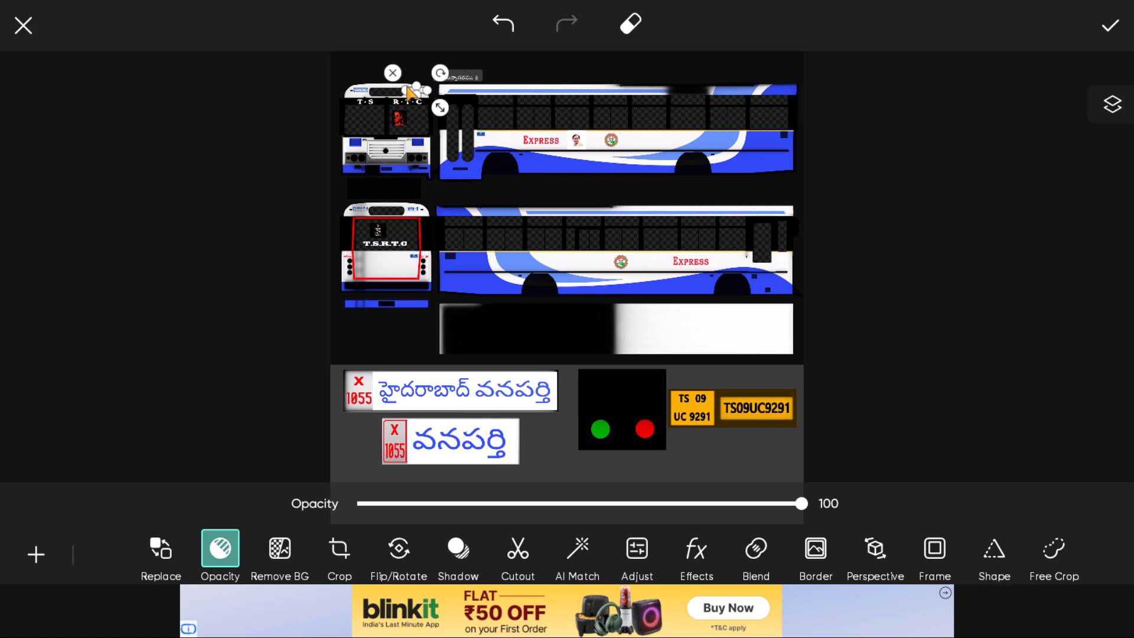
pyautogui.click(405, 92)
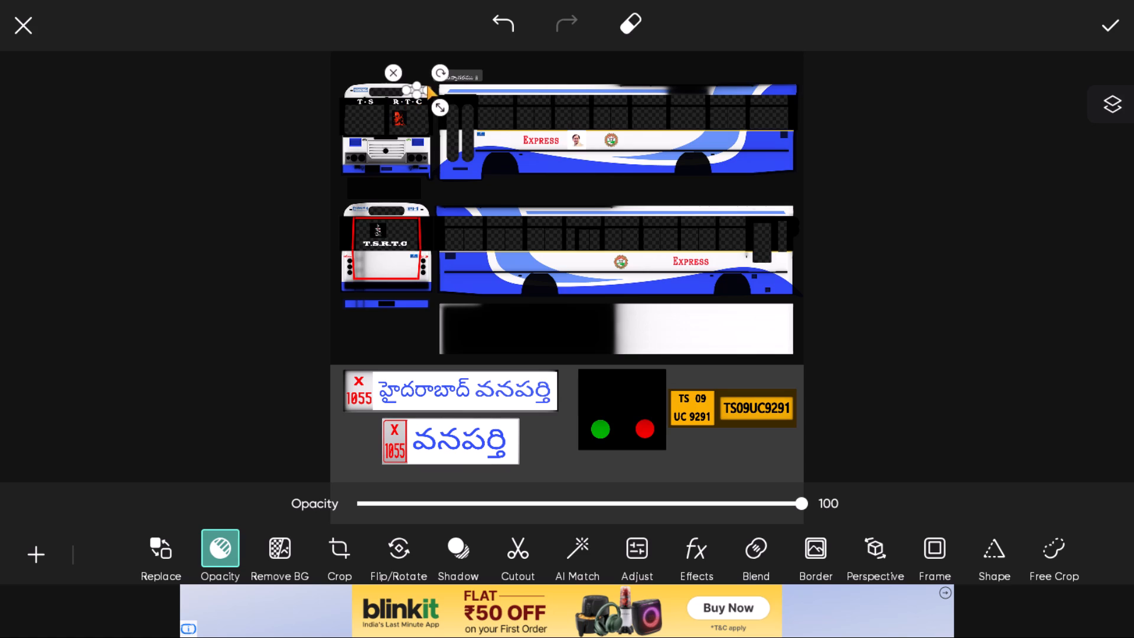
pyautogui.click(425, 89)
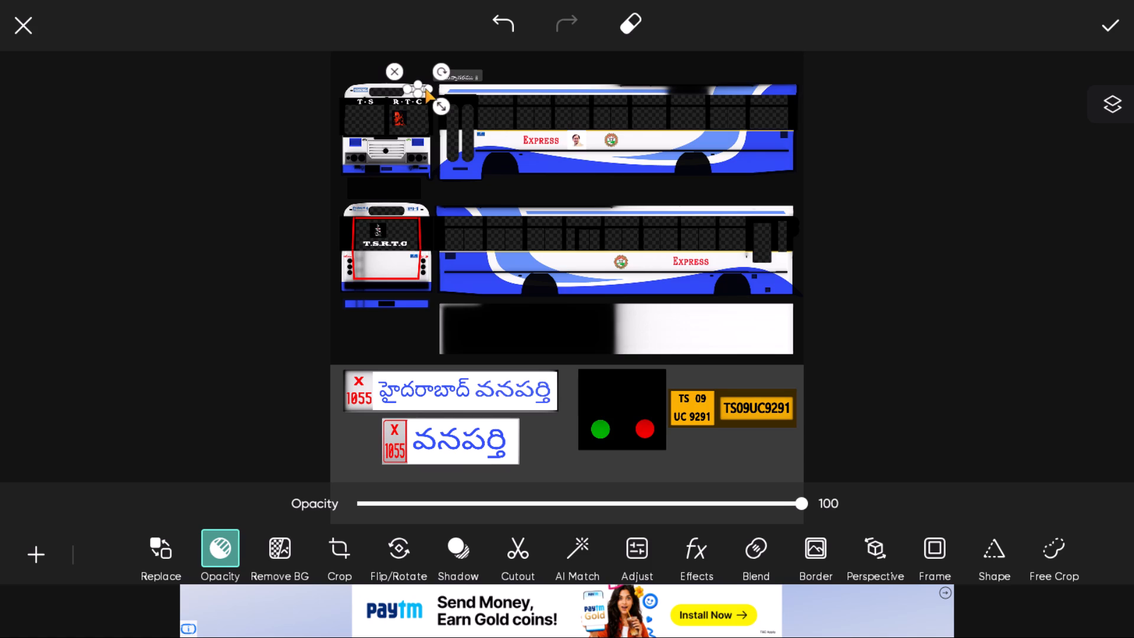
pyautogui.click(428, 88)
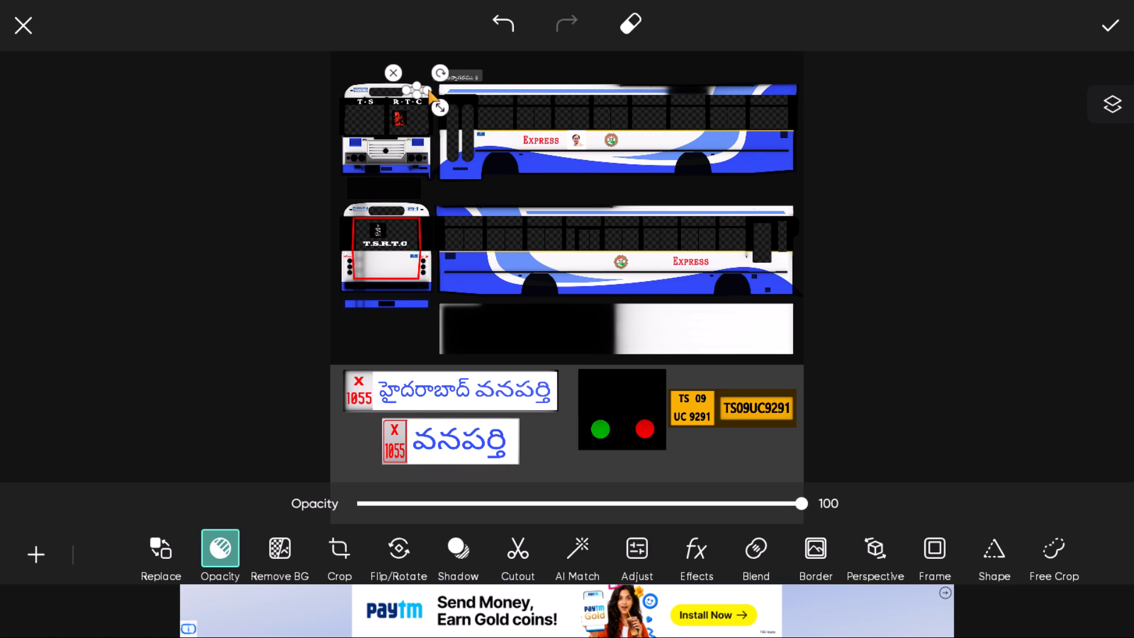
pyautogui.click(442, 45)
pyautogui.click(442, 45)
pyautogui.click(253, 152)
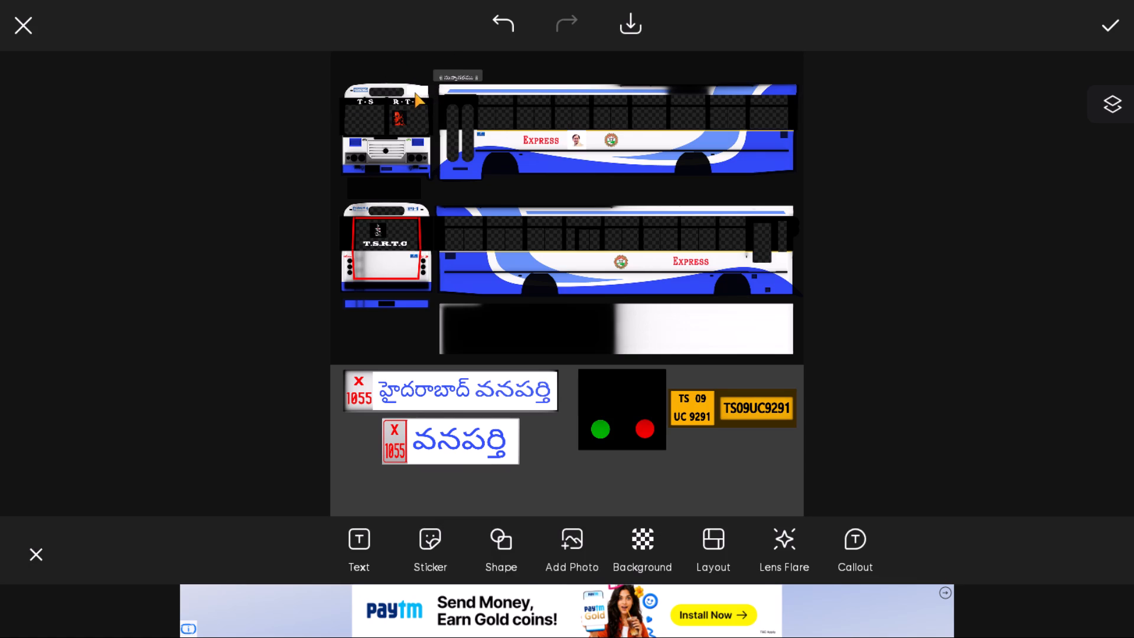
# Narrow the white patch and shrink it slightly so it fits the right side of the front view's roof header.
pyautogui.click(414, 92)
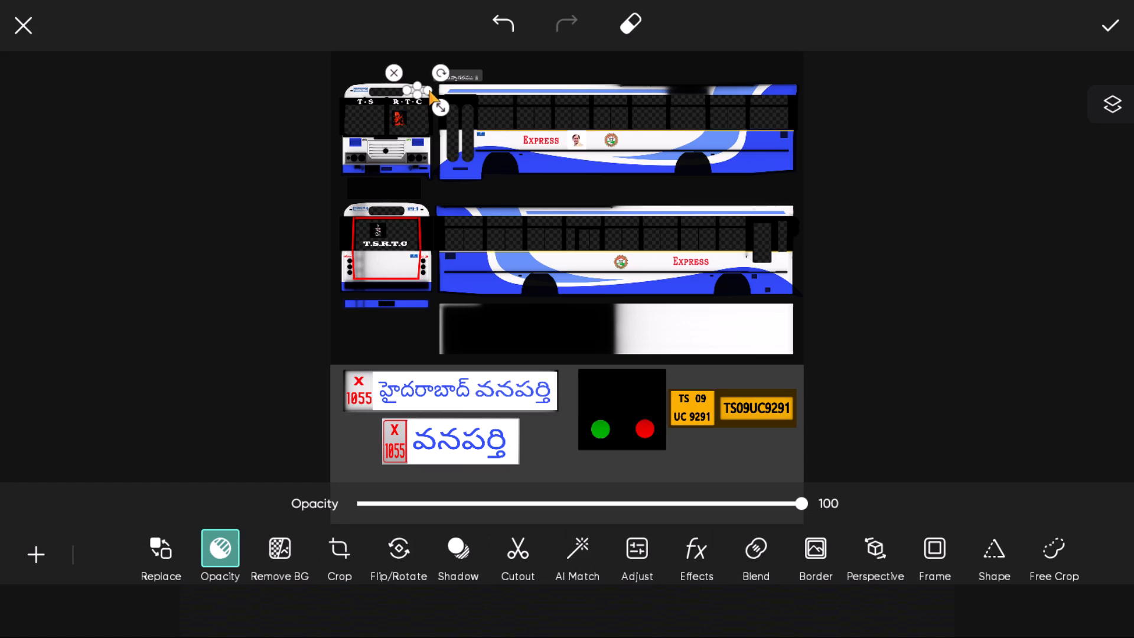
pyautogui.moveTo(428, 90); pyautogui.dragTo(422, 90)
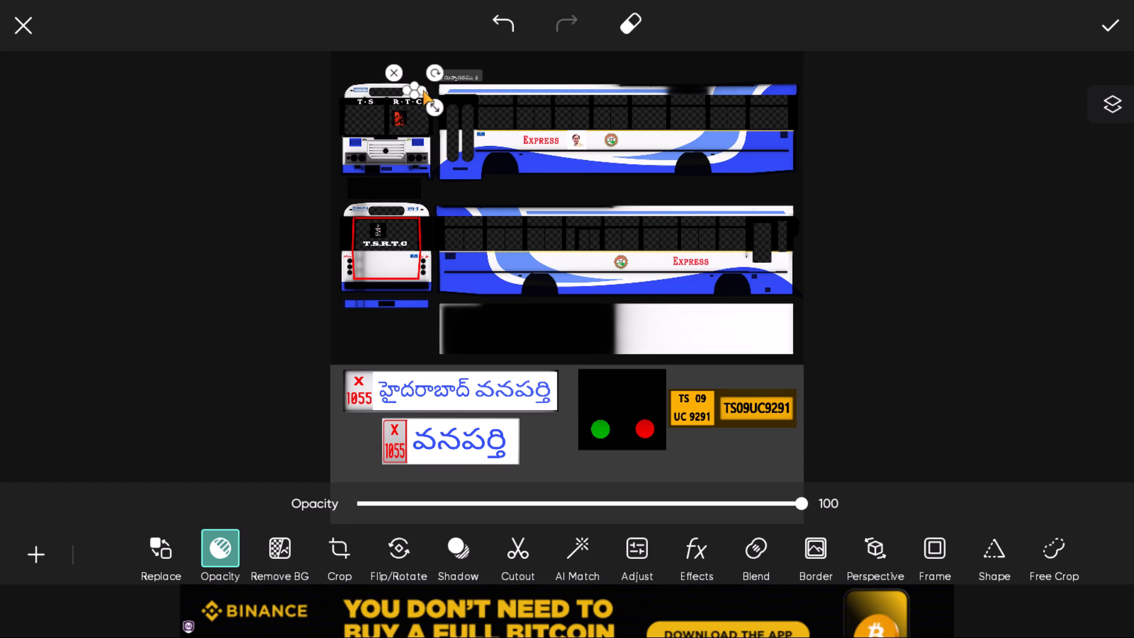
pyautogui.click(436, 109)
pyautogui.click(203, 162)
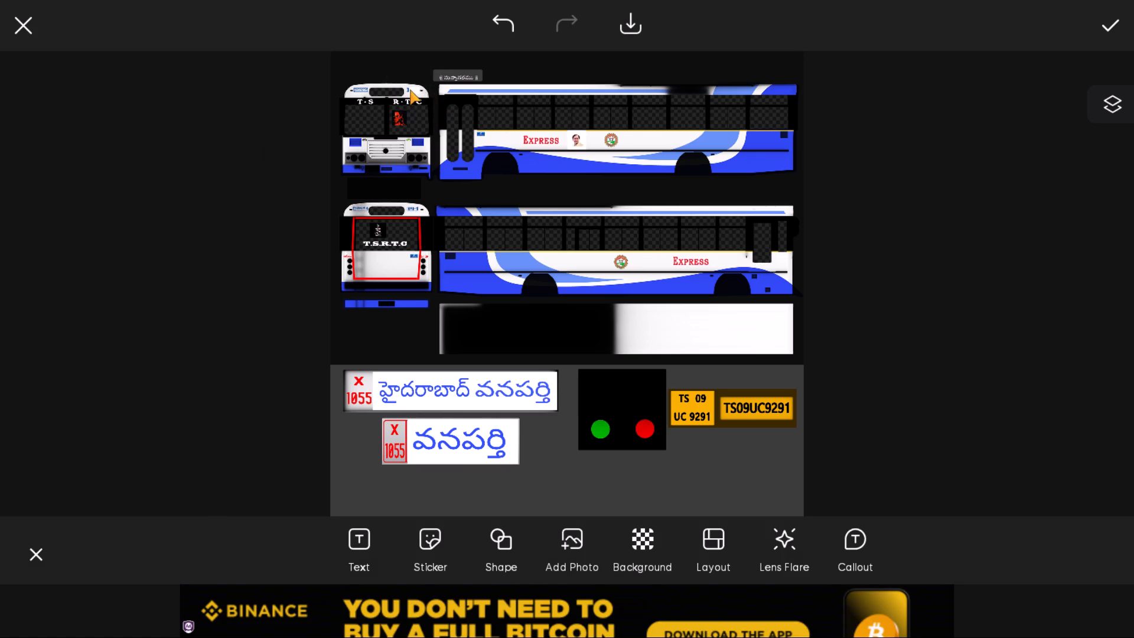
pyautogui.click(409, 89)
pyautogui.click(406, 89)
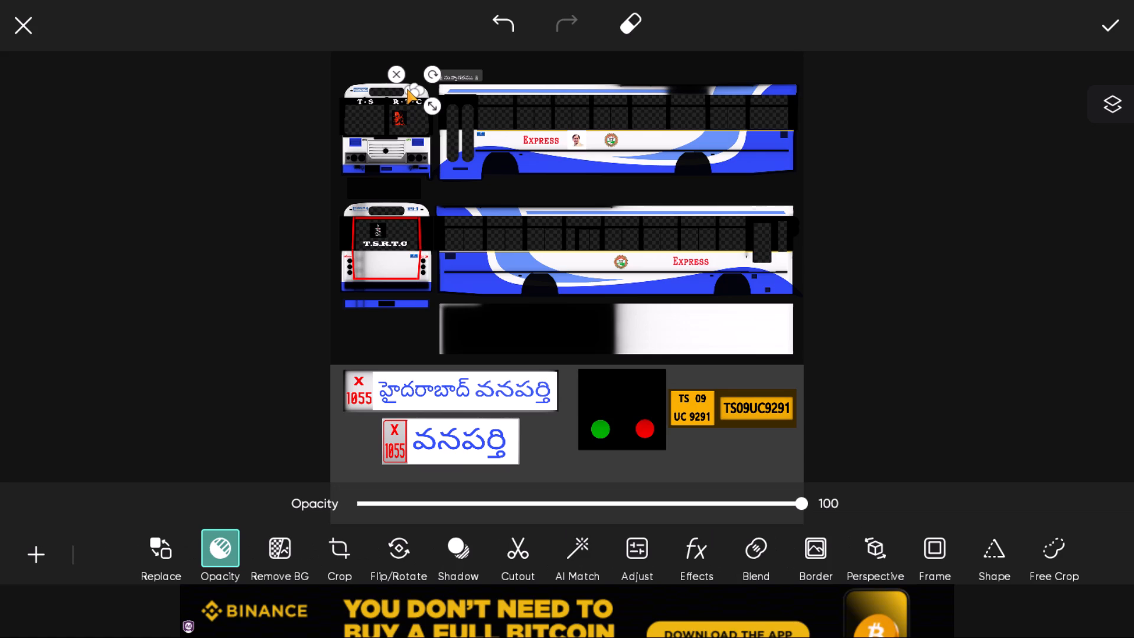
pyautogui.click(198, 171)
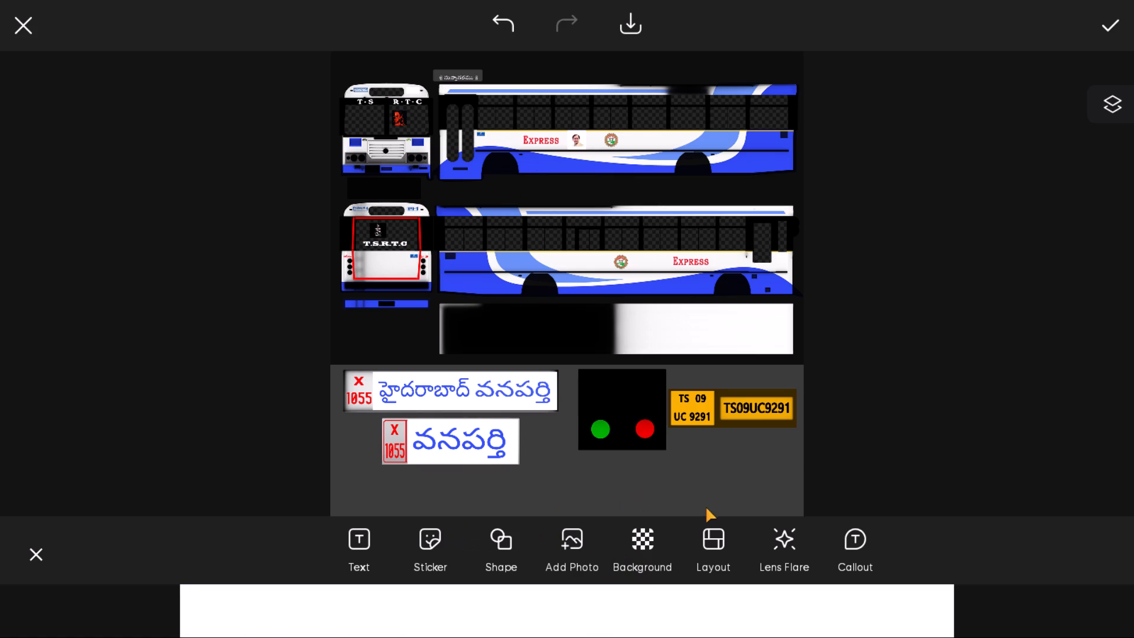
# Add another plain white background as a photo layer.
pyautogui.click(579, 543)
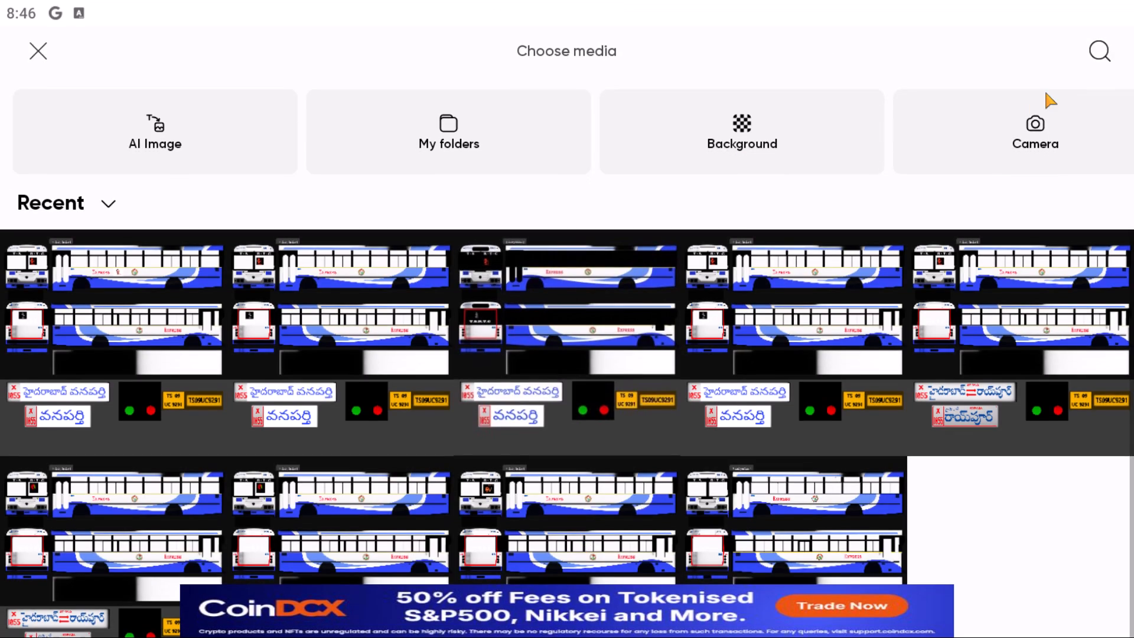
pyautogui.click(817, 126)
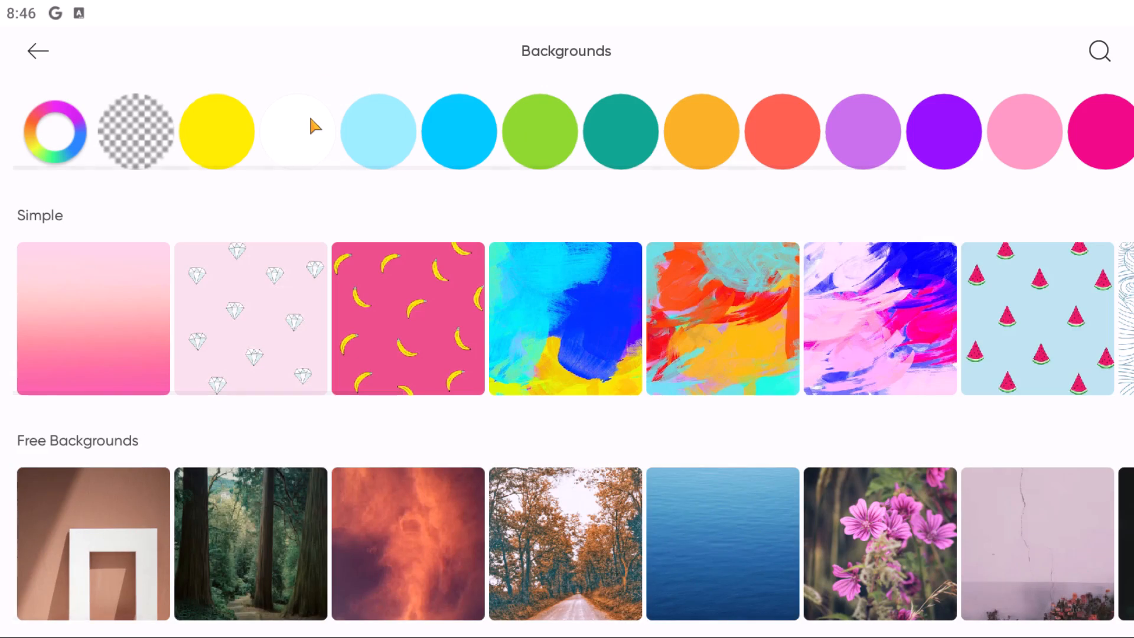
pyautogui.click(309, 118)
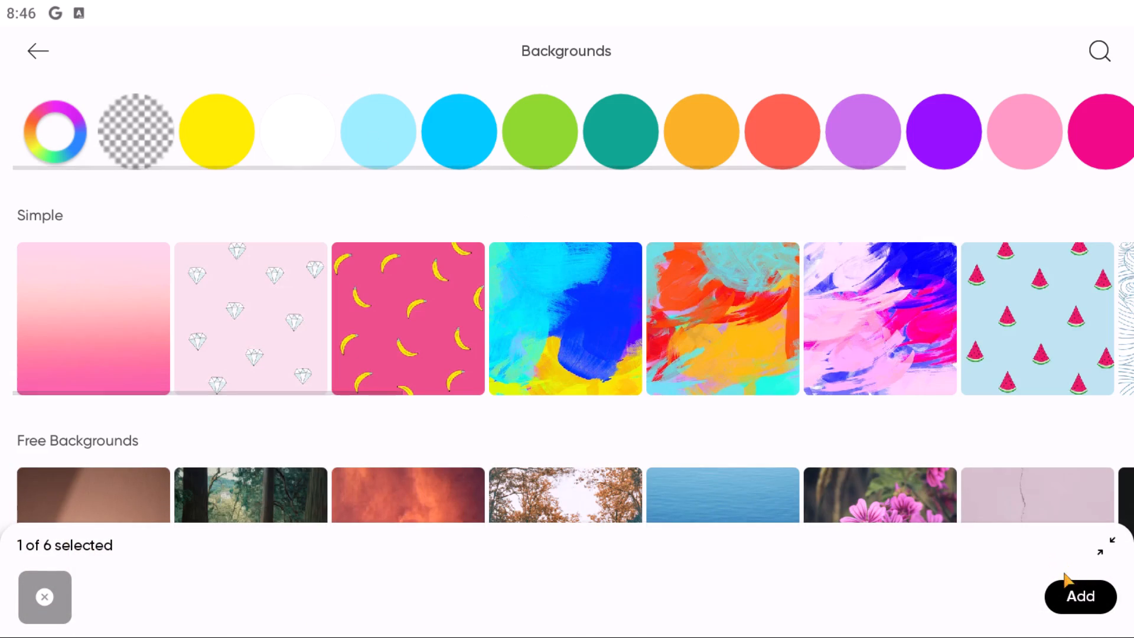
pyautogui.click(1054, 588)
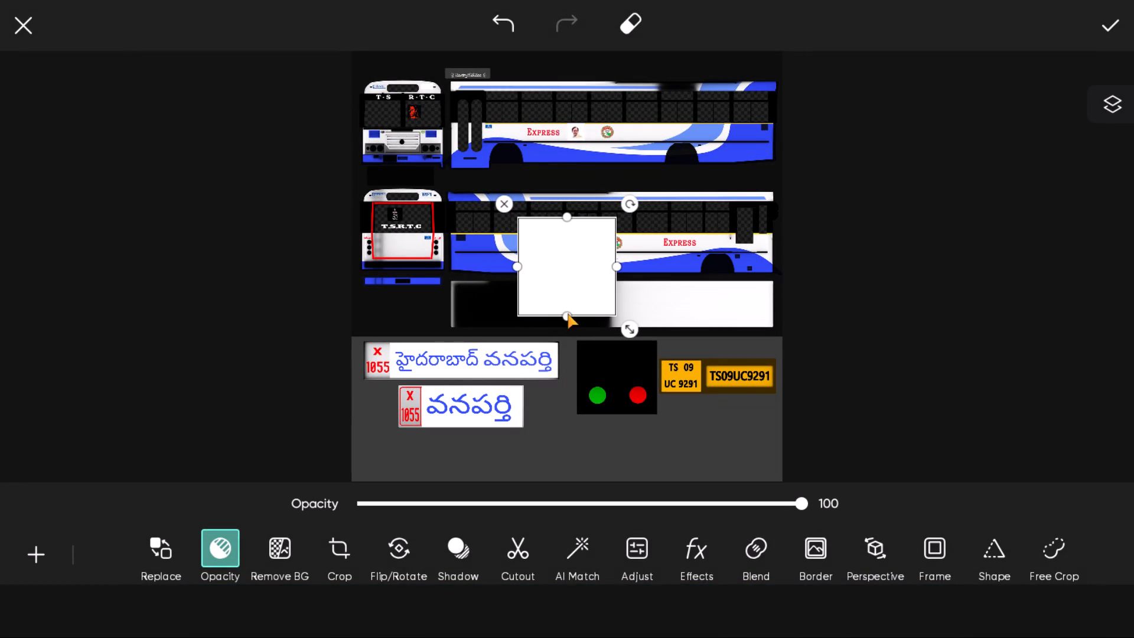
# Reshape the new white square into a small wide patch beside the round emblem on the second bus side view.
pyautogui.moveTo(567, 313); pyautogui.dragTo(568, 242)
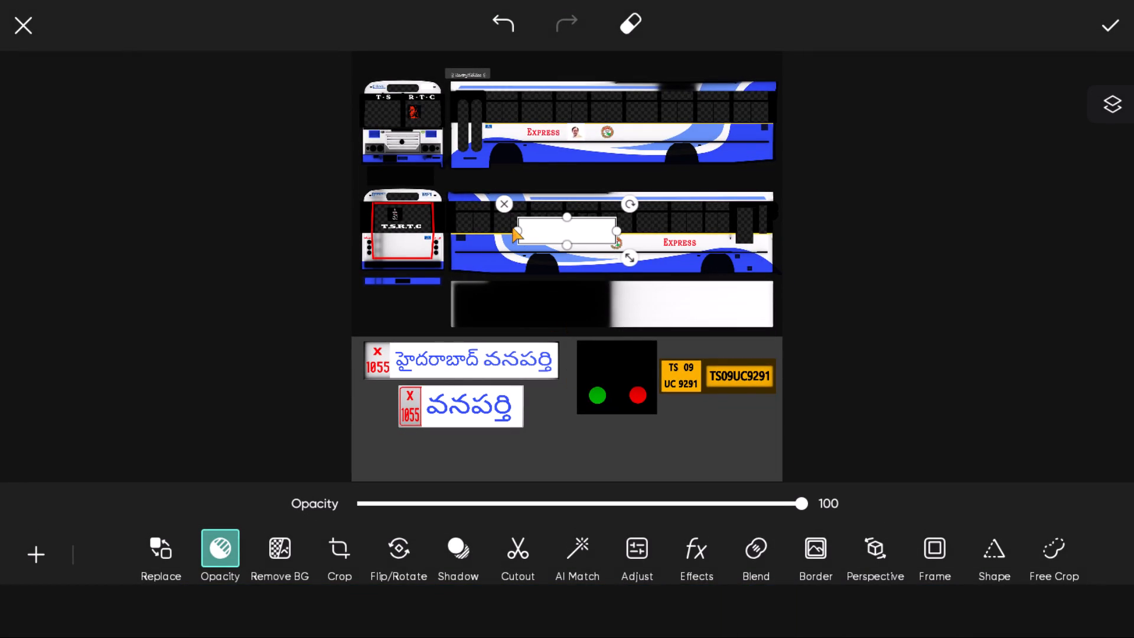
pyautogui.moveTo(517, 229); pyautogui.dragTo(553, 227)
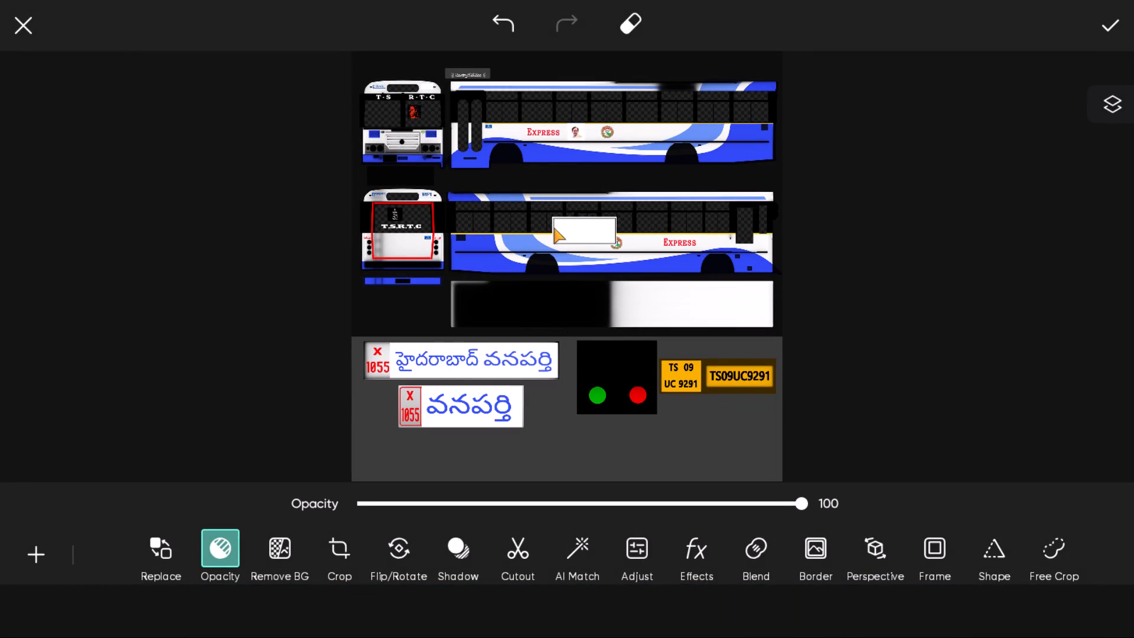
pyautogui.moveTo(553, 227); pyautogui.dragTo(562, 228)
pyautogui.moveTo(589, 213); pyautogui.dragTo(589, 219)
pyautogui.moveTo(589, 219); pyautogui.dragTo(589, 227)
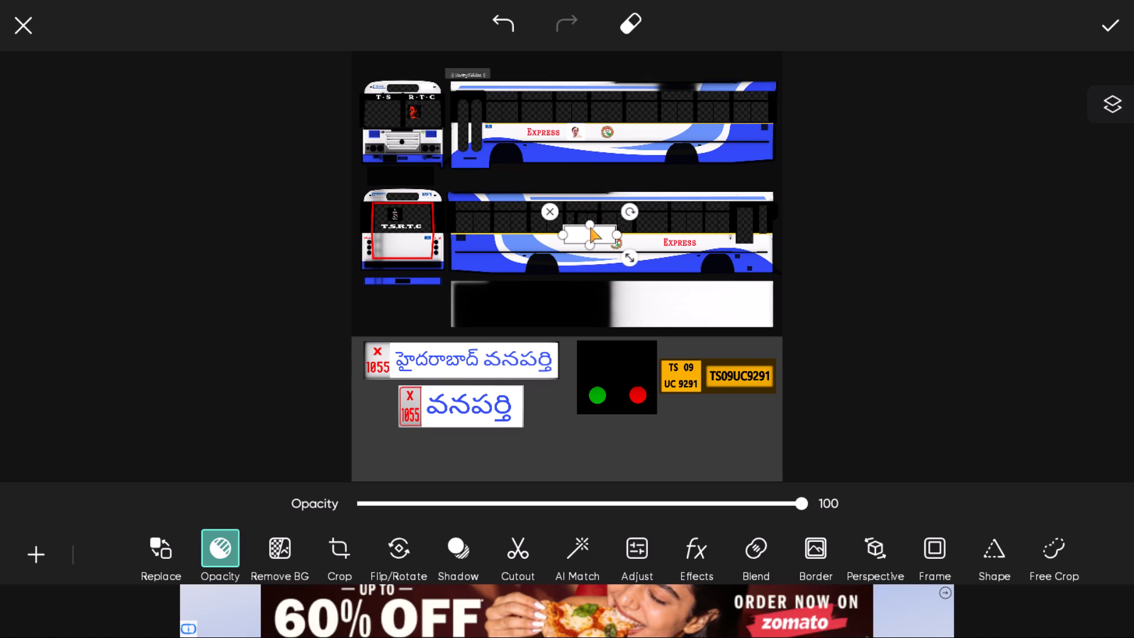
pyautogui.moveTo(589, 242); pyautogui.dragTo(591, 235)
pyautogui.click(617, 236)
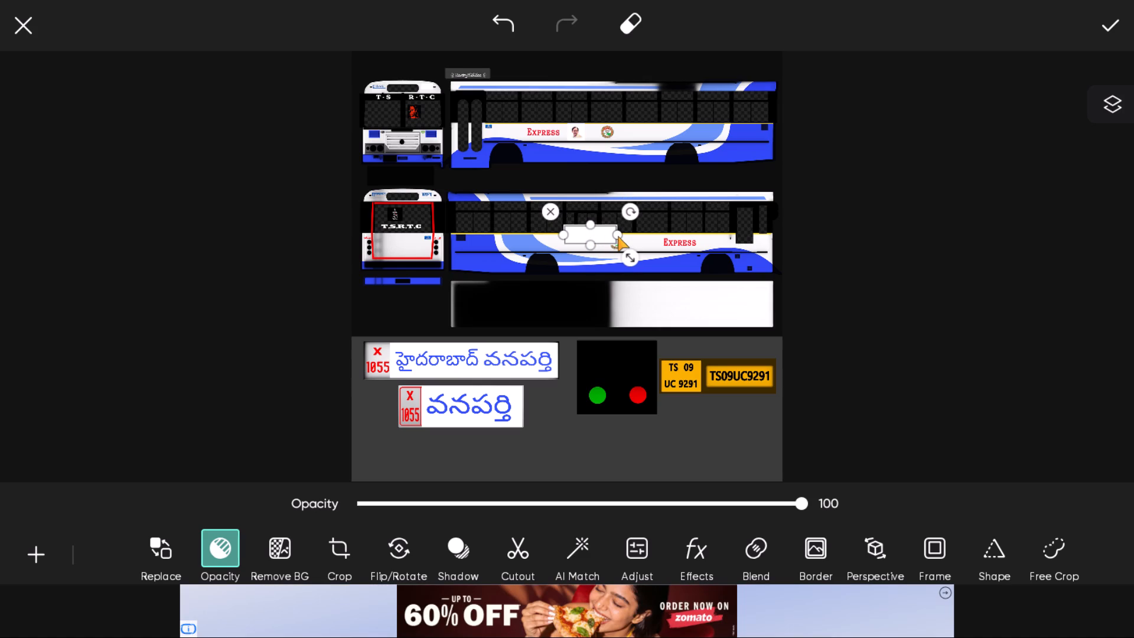
pyautogui.moveTo(612, 236); pyautogui.dragTo(605, 235)
pyautogui.moveTo(609, 233); pyautogui.dragTo(604, 234)
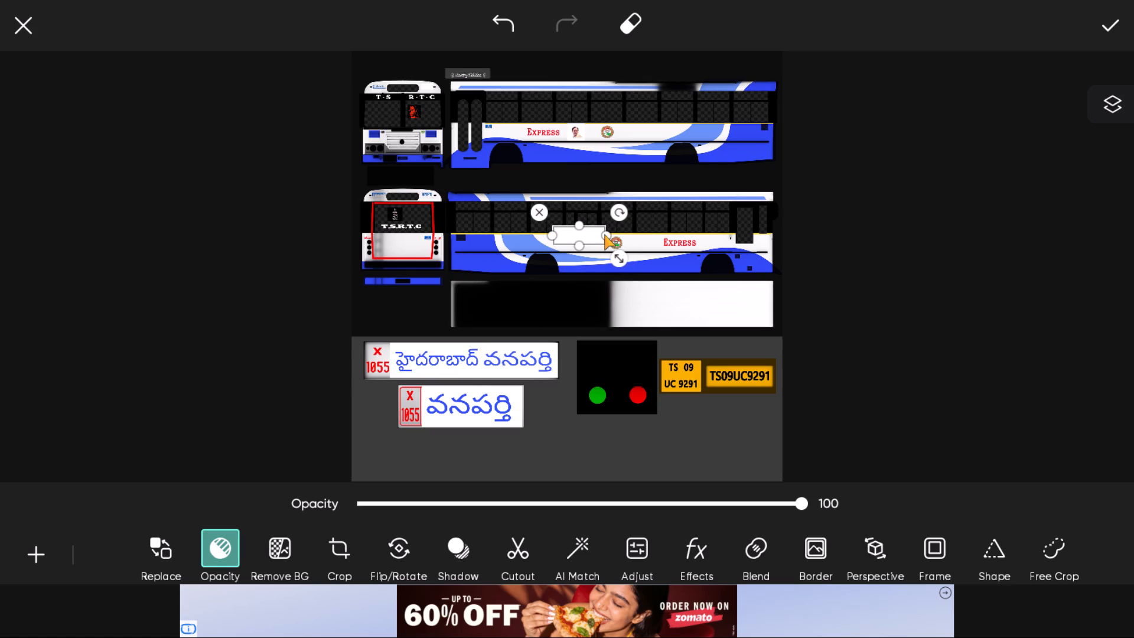
pyautogui.moveTo(553, 237); pyautogui.dragTo(559, 237)
pyautogui.moveTo(552, 234); pyautogui.dragTo(569, 233)
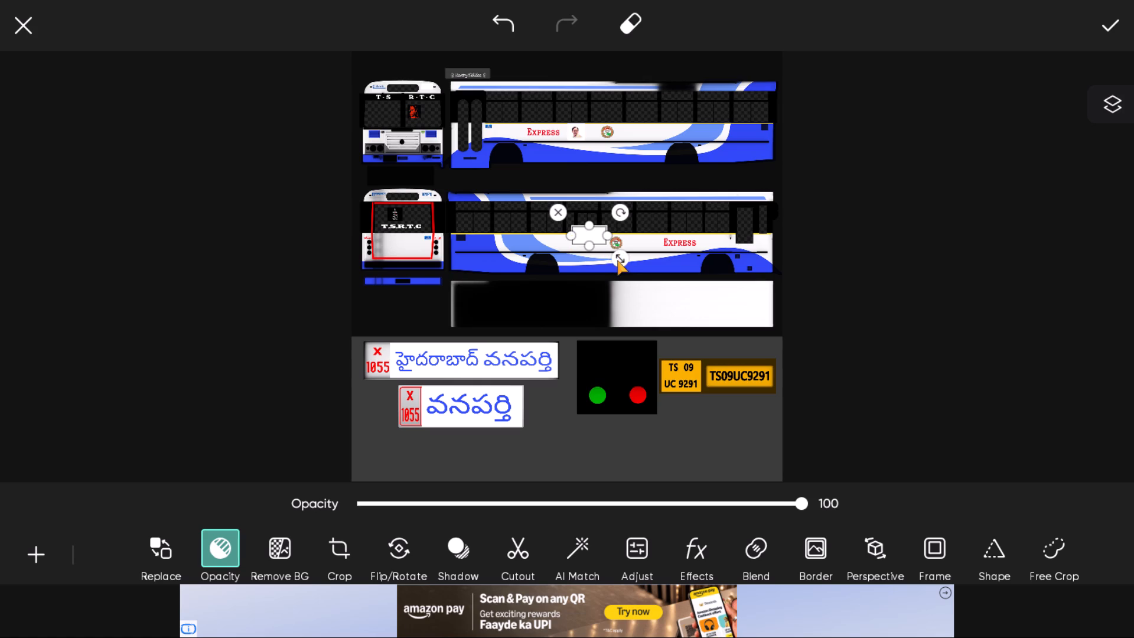
pyautogui.moveTo(617, 260); pyautogui.dragTo(609, 254)
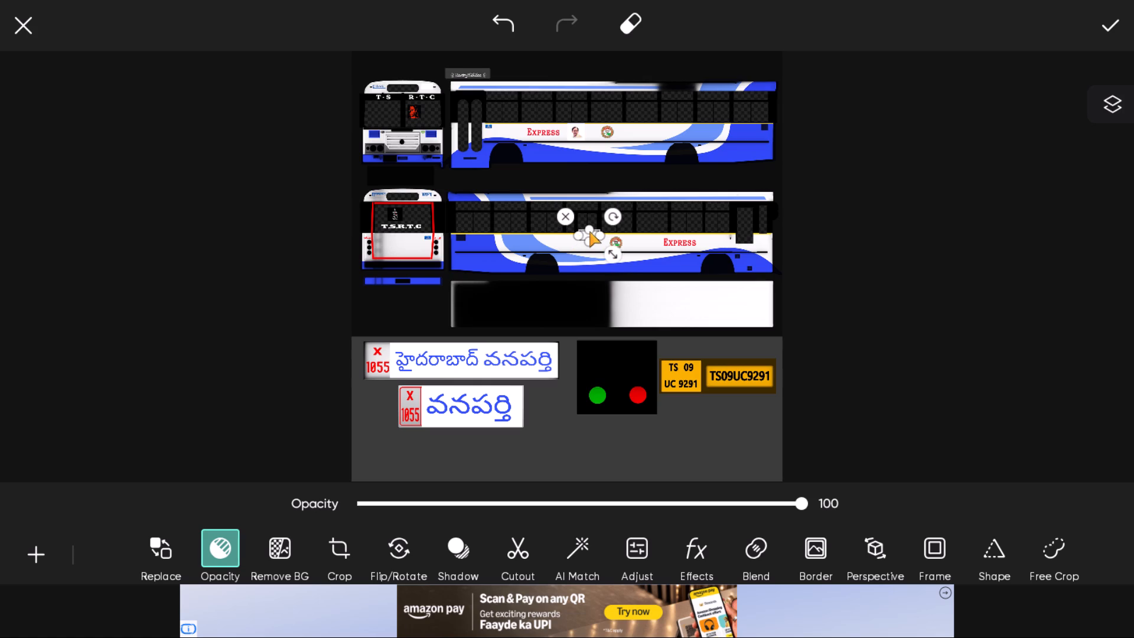
# Move the new white patch onto the left side of the front bus view's roof header and shrink it slightly.
pyautogui.moveTo(588, 234); pyautogui.dragTo(441, 142)
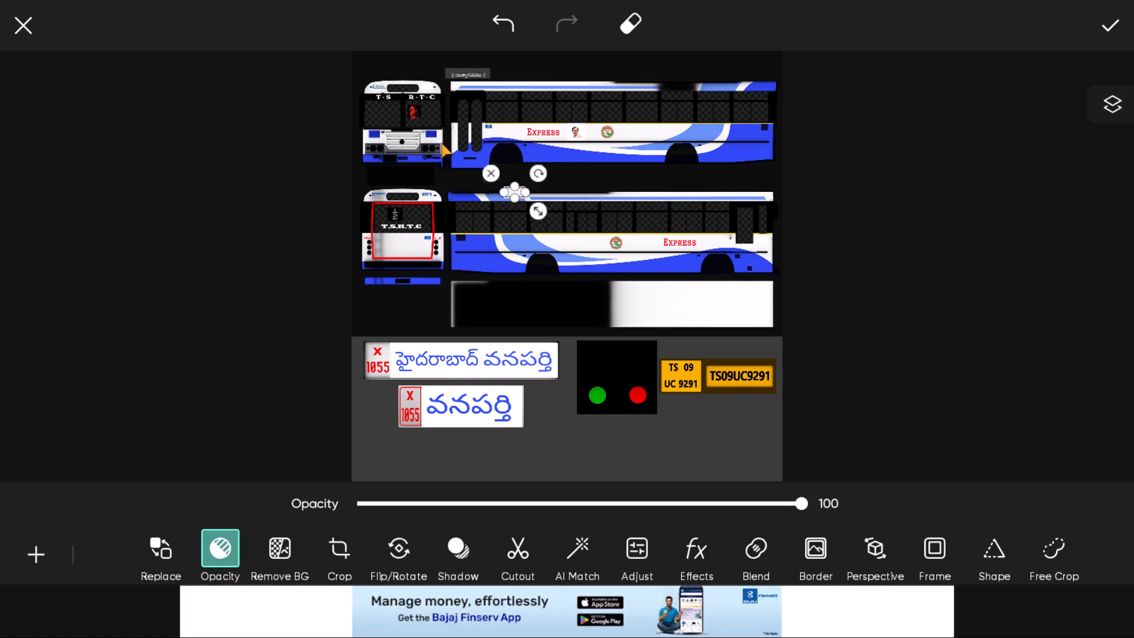
pyautogui.moveTo(441, 142); pyautogui.dragTo(371, 47)
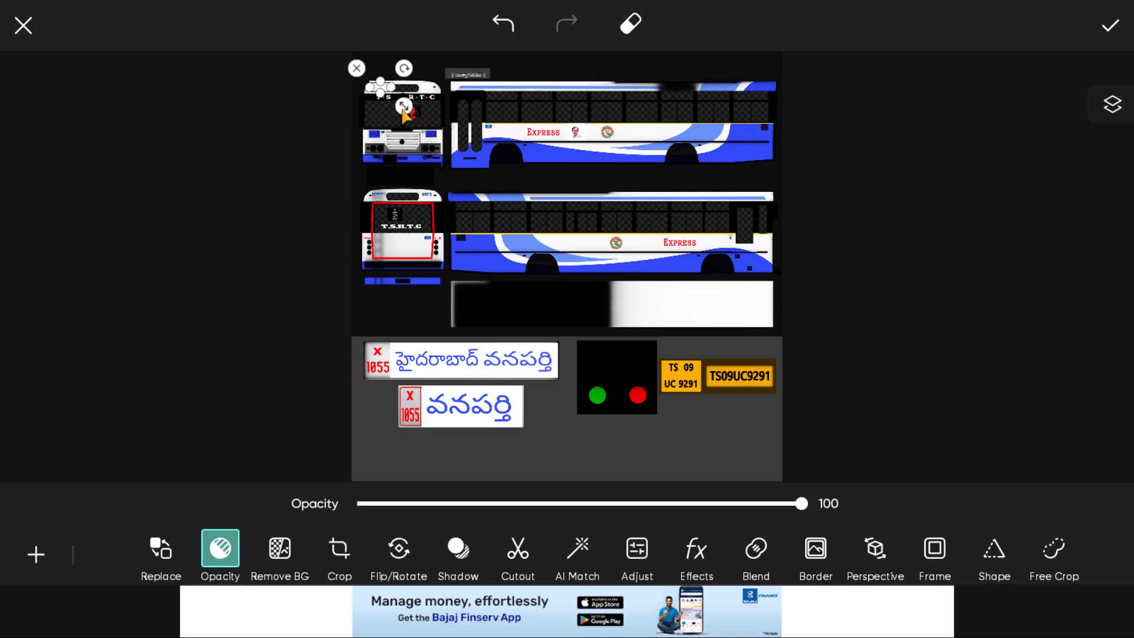
pyautogui.moveTo(401, 109); pyautogui.dragTo(394, 108)
pyautogui.click(394, 108)
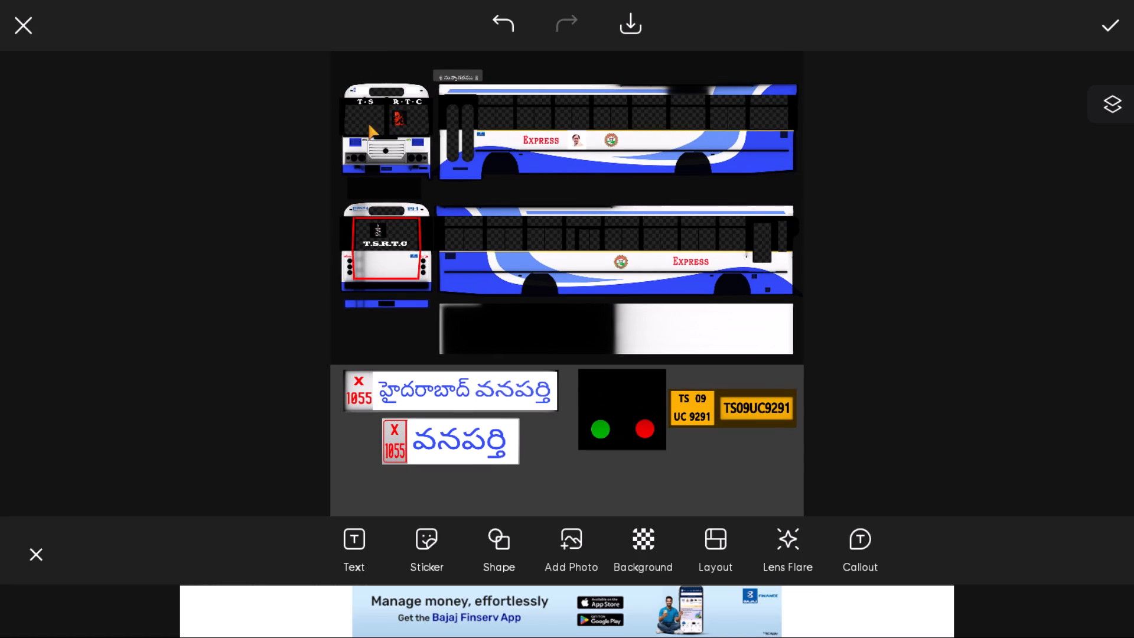
# Nudge the white patch slightly left over the blue lettering on the left side of the front view's roof header.
pyautogui.click(358, 94)
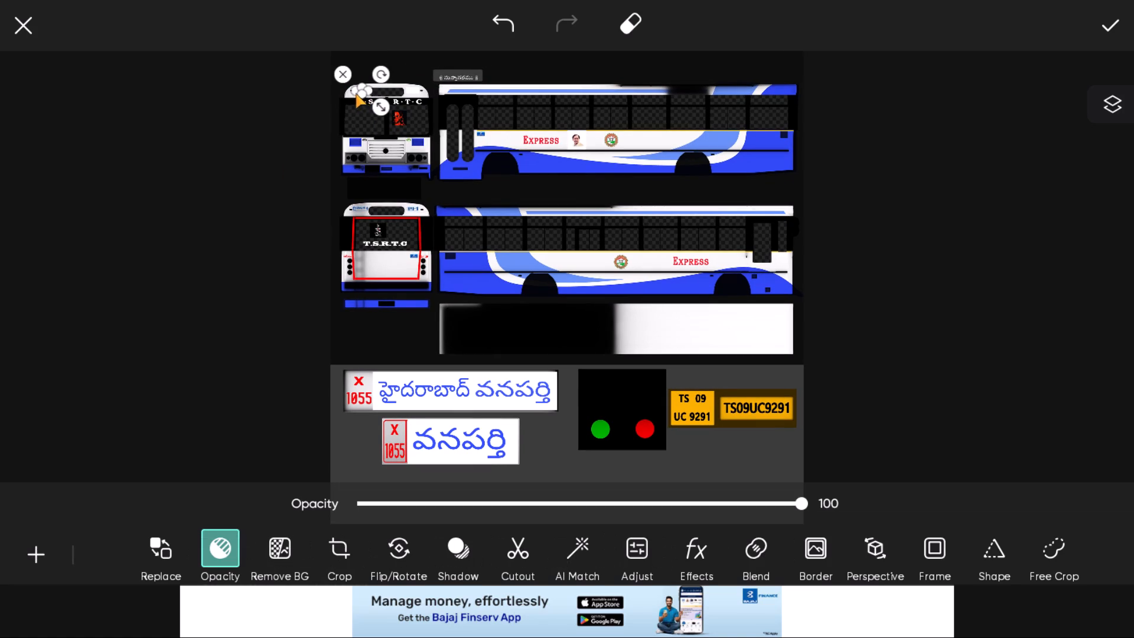
pyautogui.moveTo(361, 90); pyautogui.dragTo(356, 91)
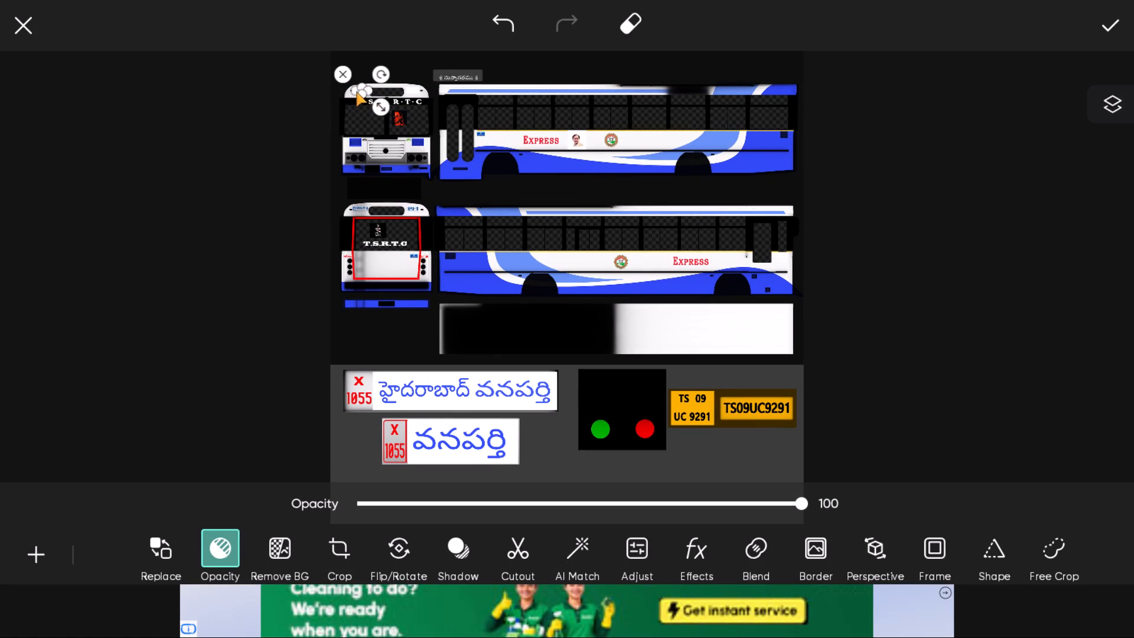
pyautogui.moveTo(356, 91); pyautogui.dragTo(351, 92)
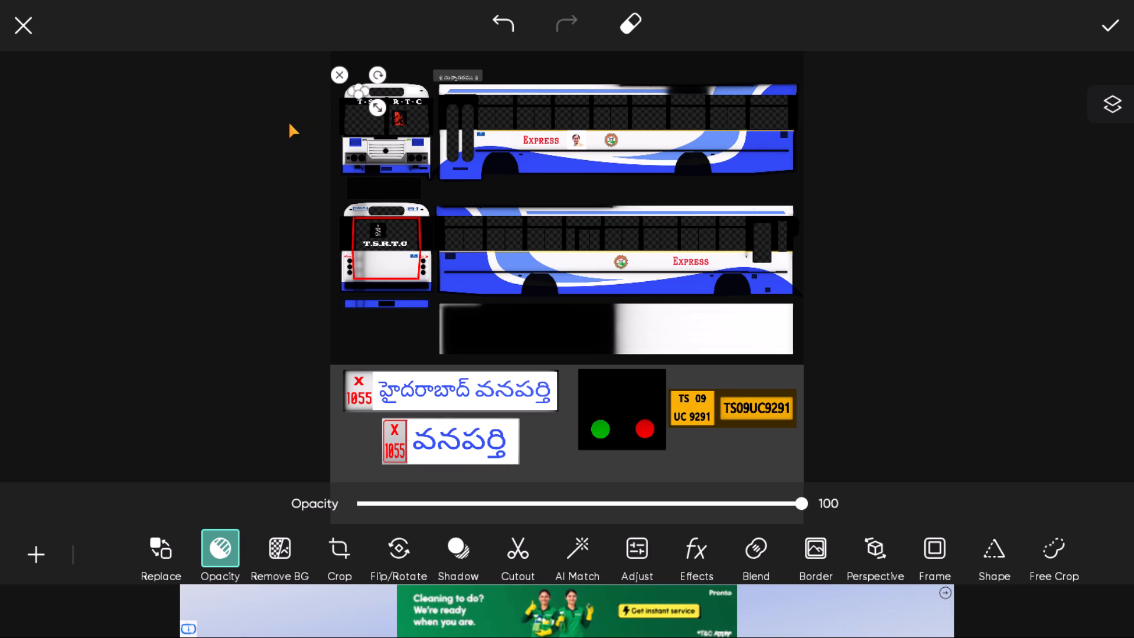
pyautogui.click(288, 122)
# Fine-tune the left roof header patch by widening it slightly and shifting it a little further left.
pyautogui.click(354, 87)
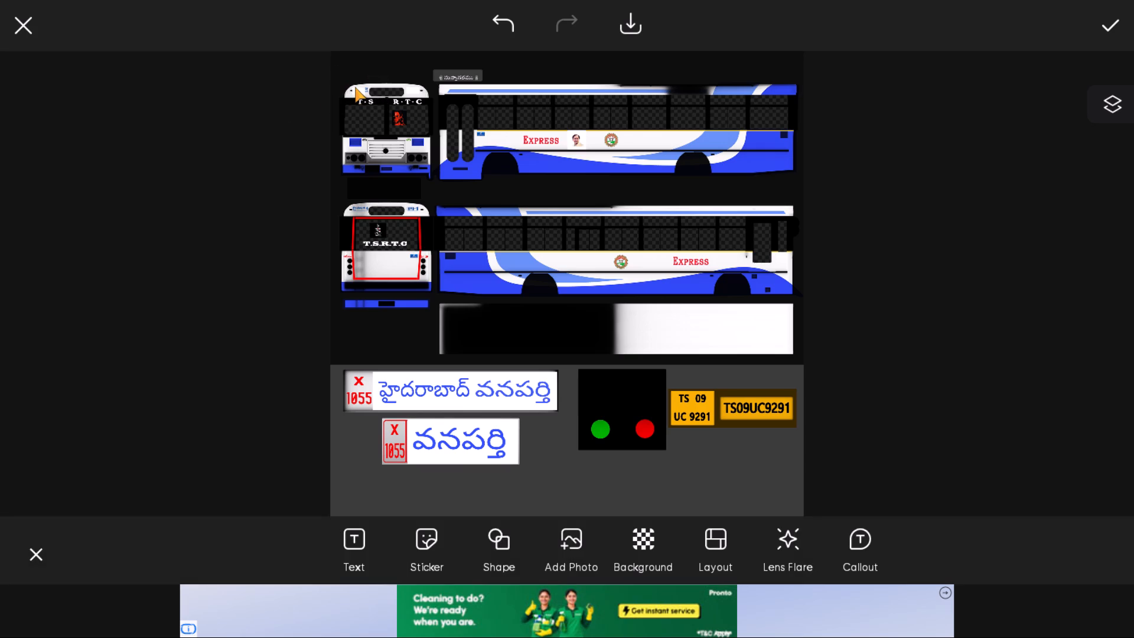
pyautogui.click(356, 92)
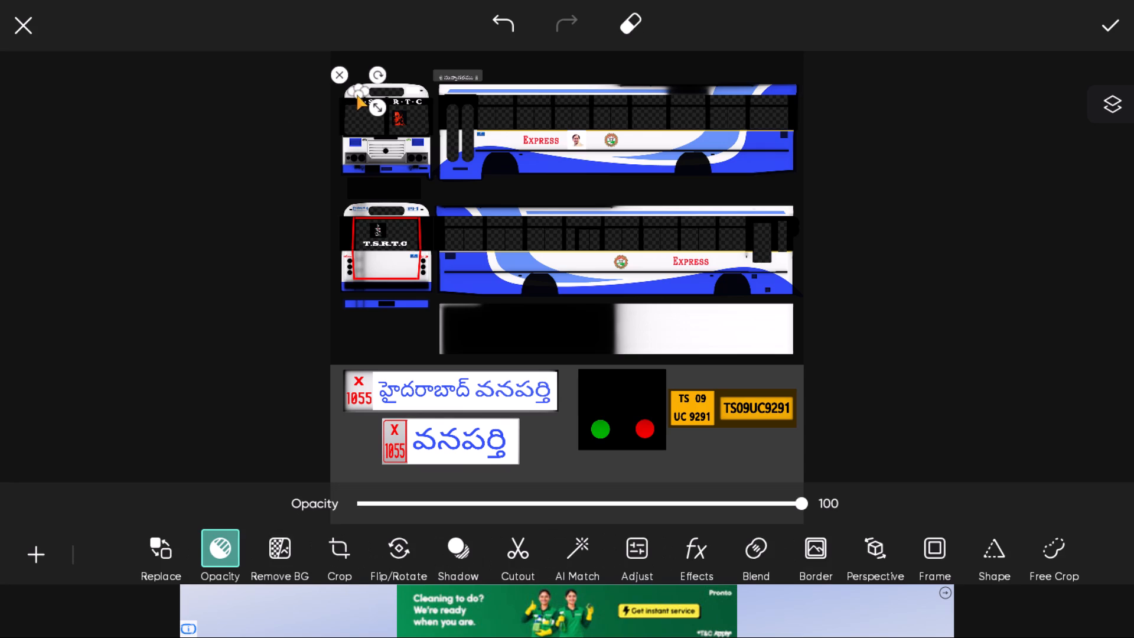
pyautogui.click(357, 93)
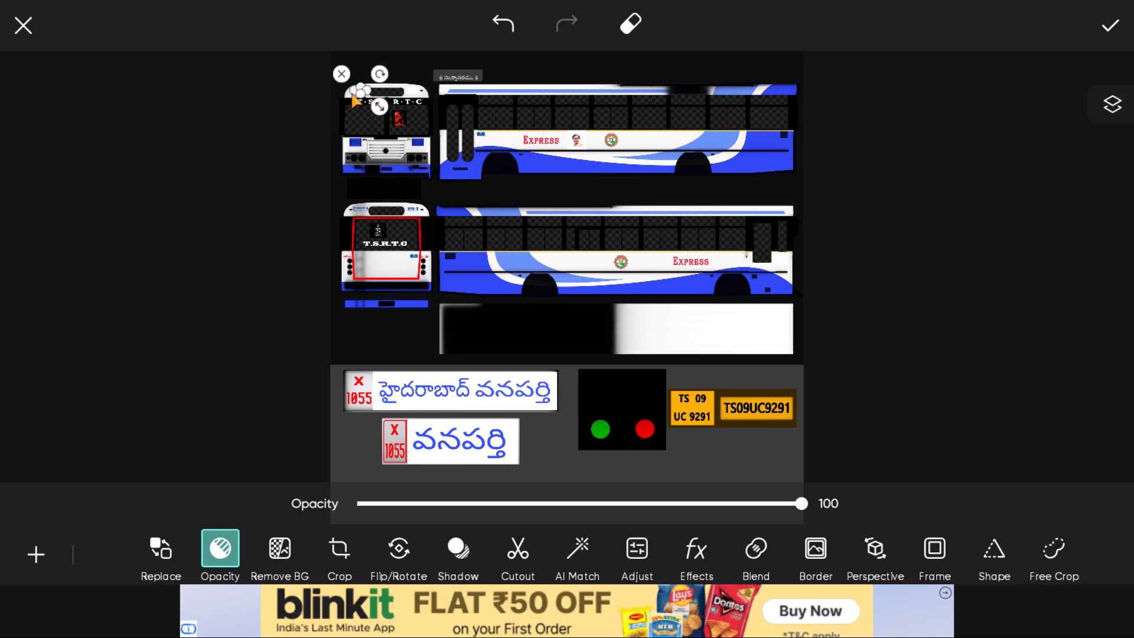
pyautogui.click(353, 89)
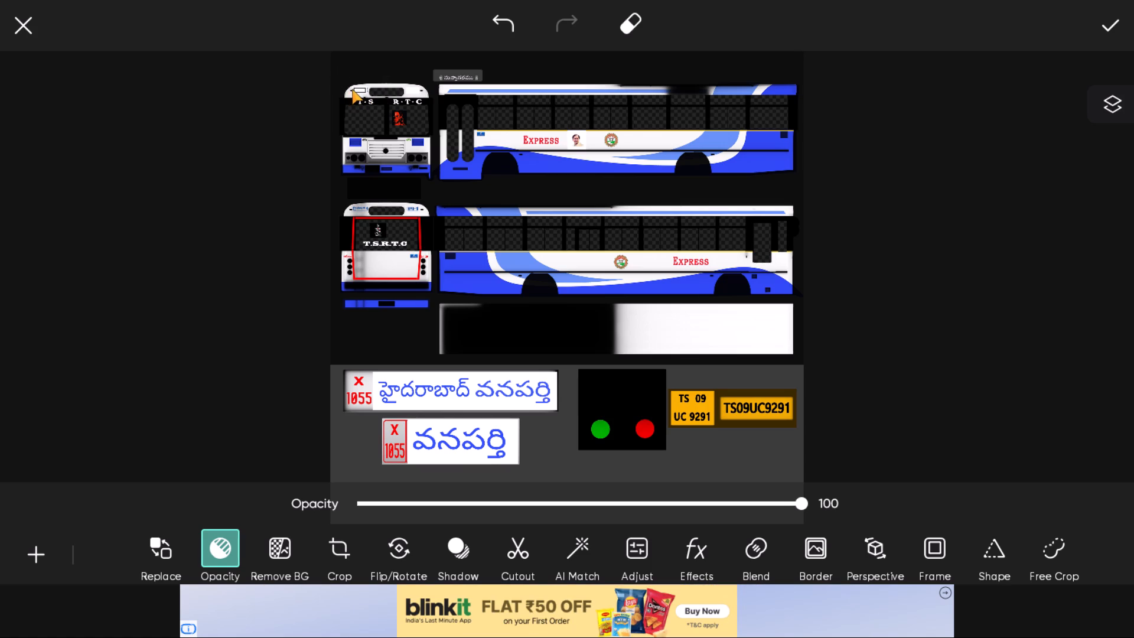
pyautogui.click(369, 89)
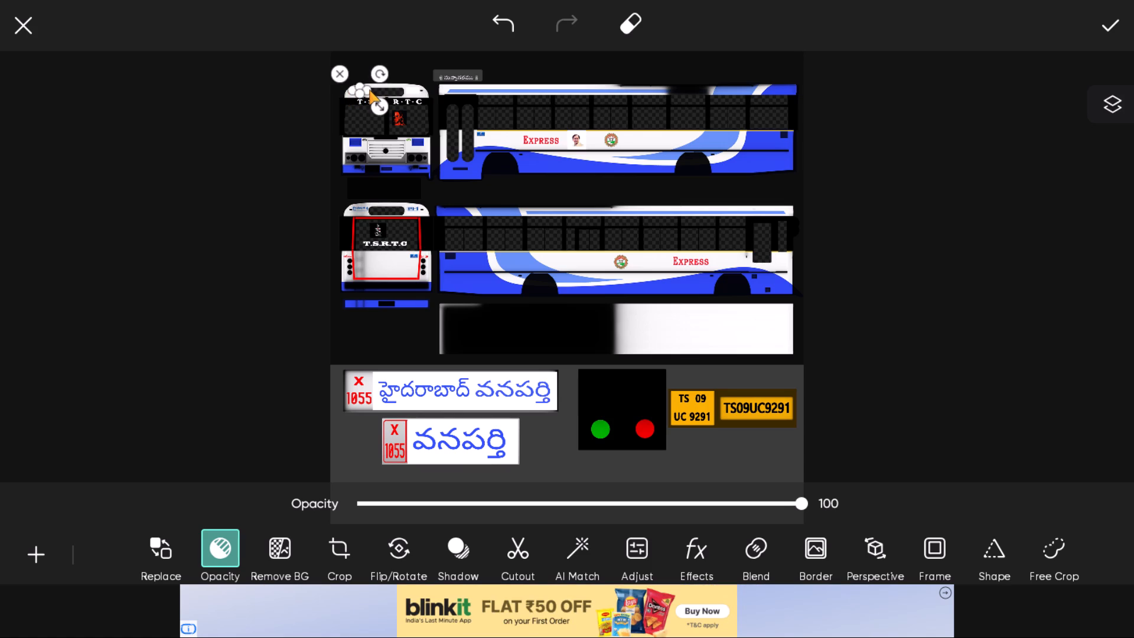
pyautogui.click(364, 89)
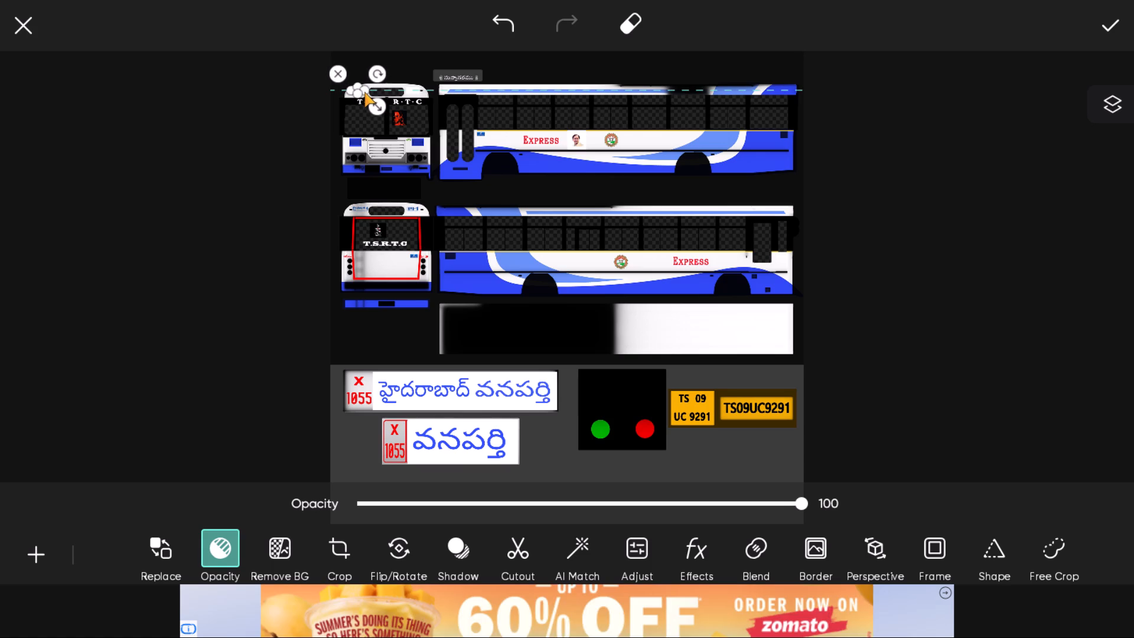
pyautogui.click(294, 95)
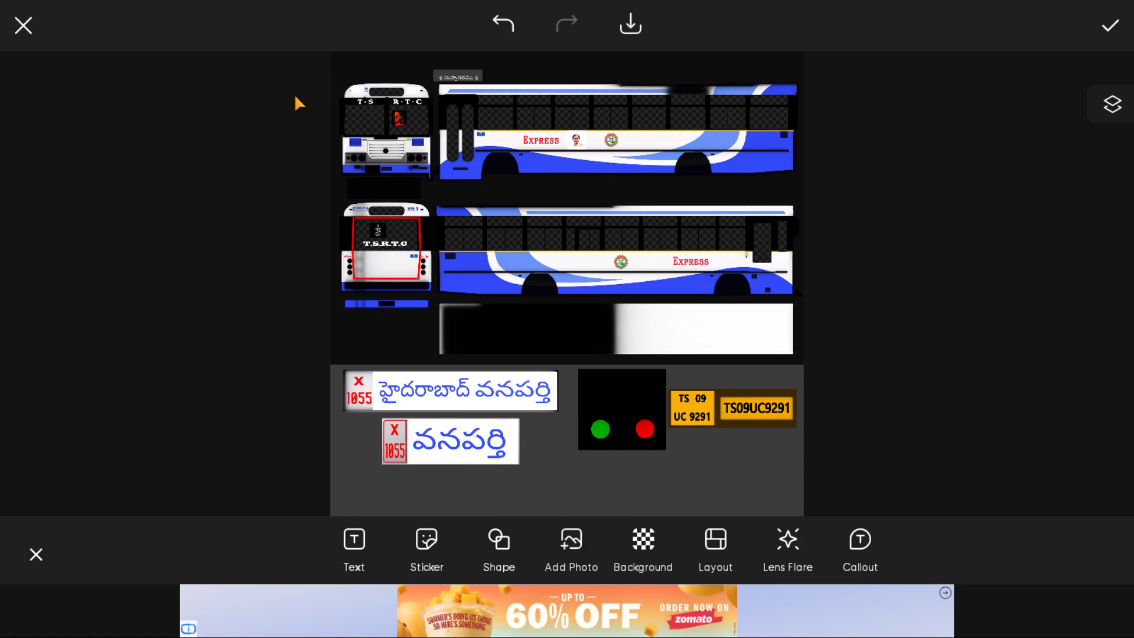
# Shift the left roof header patch towards the black destination board and stretch its outer edge leftwards.
pyautogui.click(360, 89)
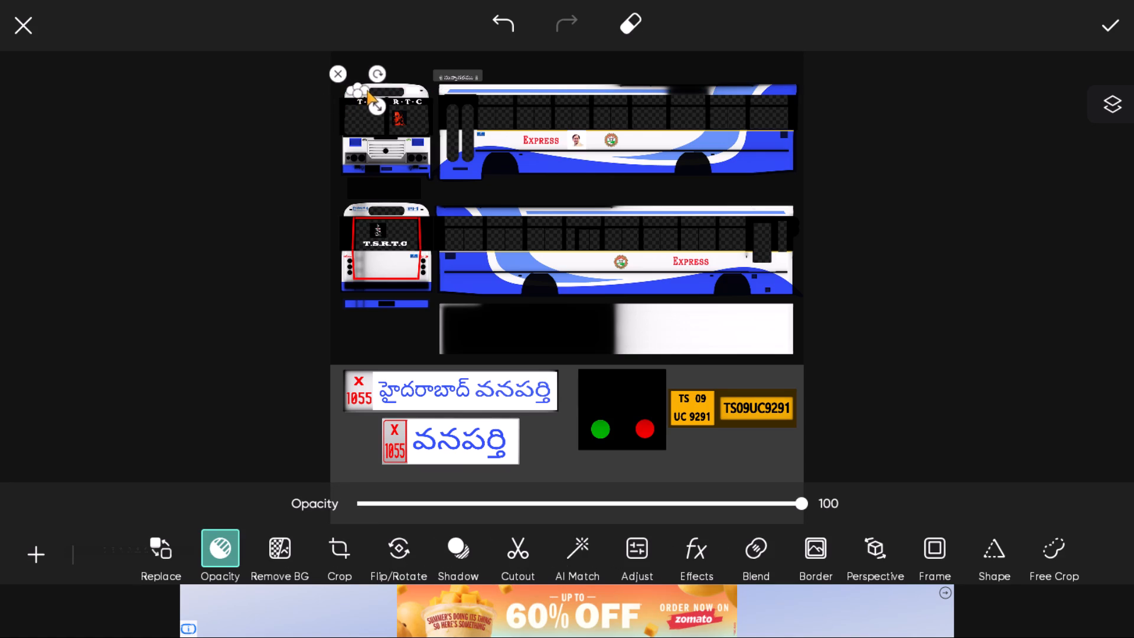
pyautogui.click(364, 91)
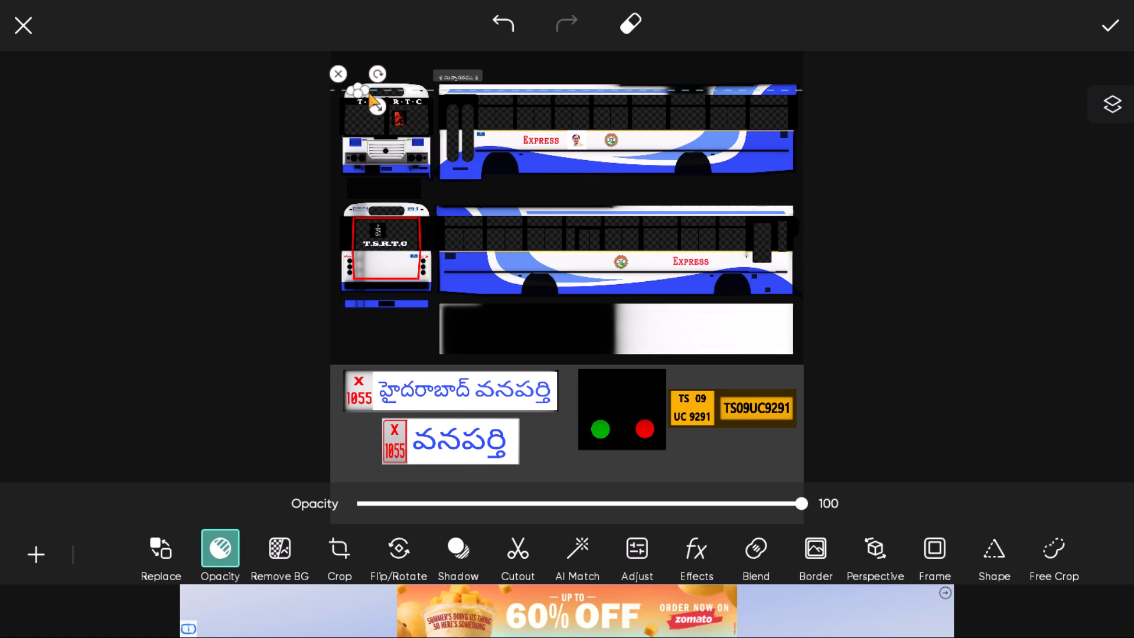
pyautogui.click(366, 90)
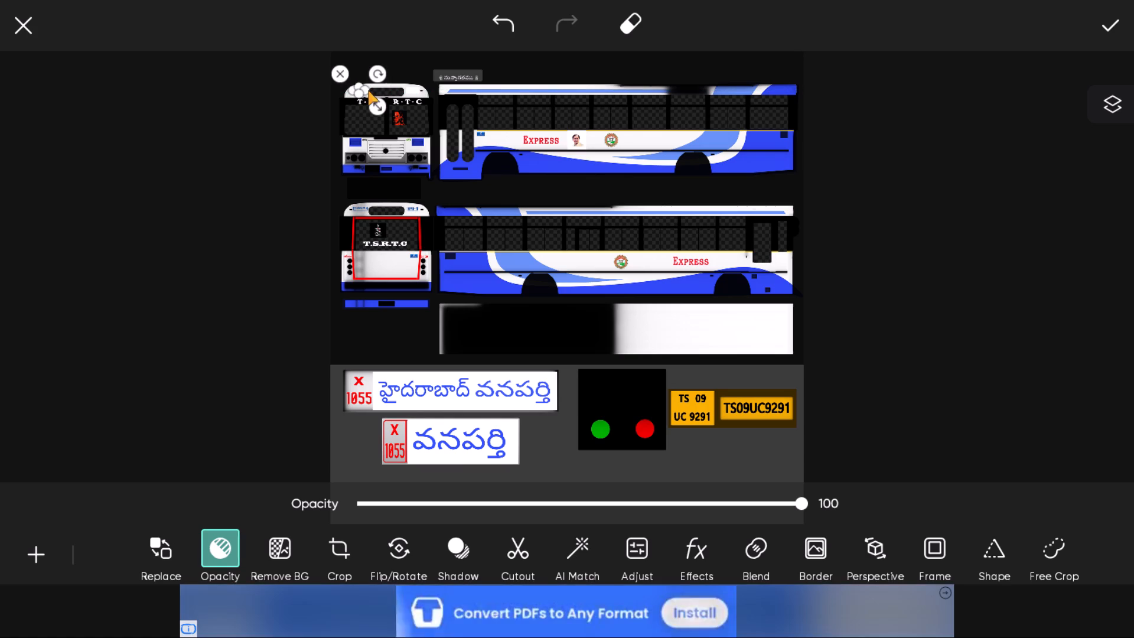
pyautogui.click(364, 90)
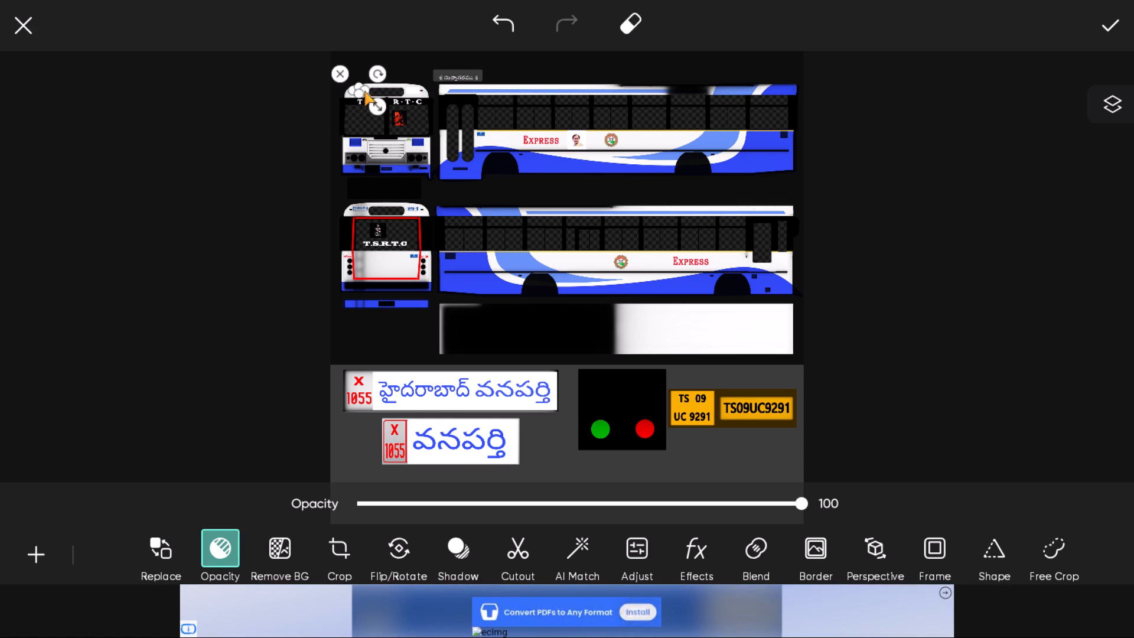
pyautogui.click(364, 90)
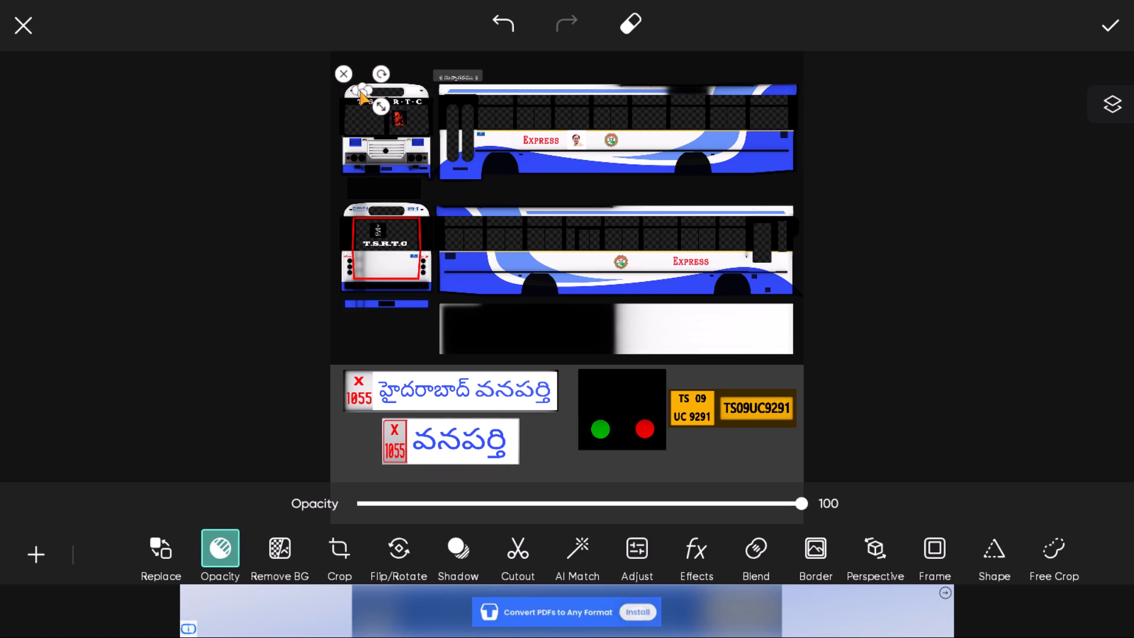
pyautogui.click(356, 90)
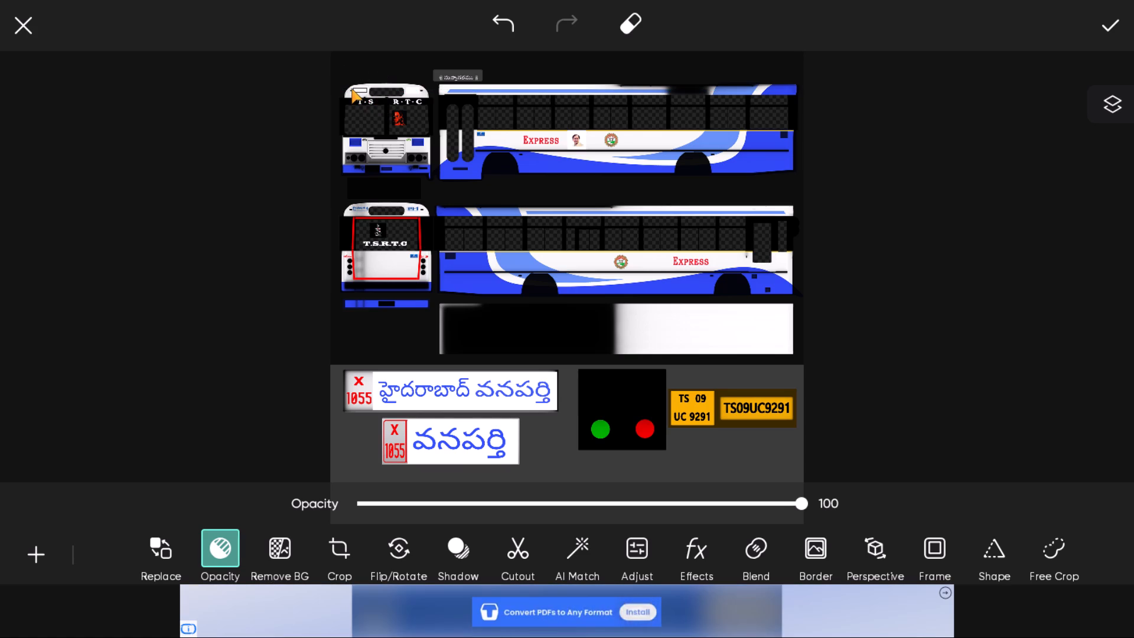
pyautogui.click(239, 115)
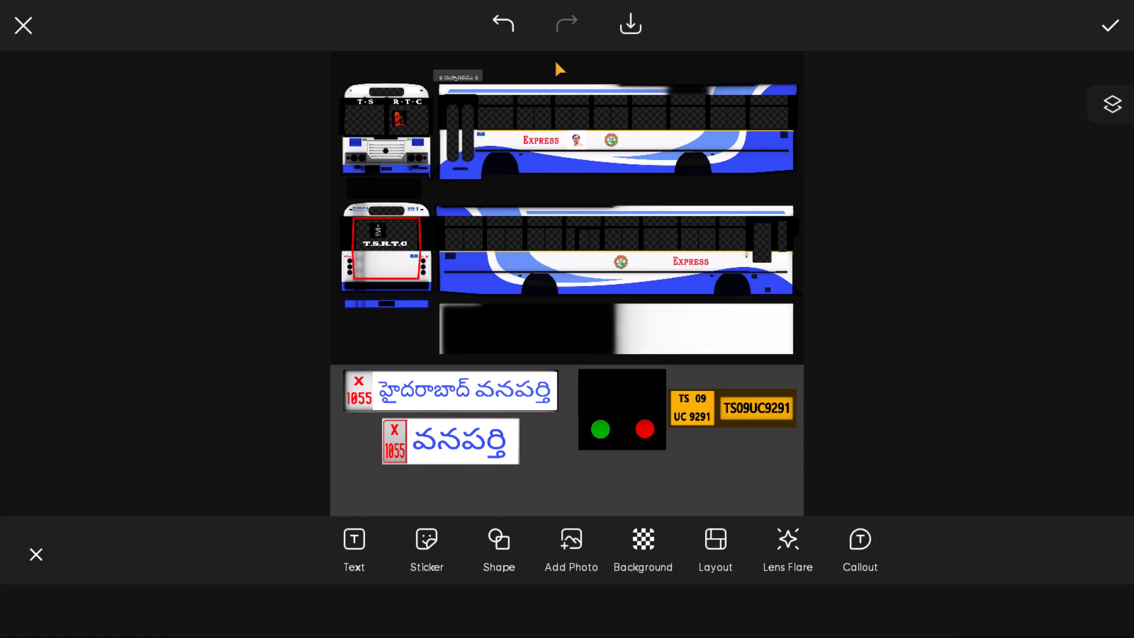
# Extend the patch's left edge further towards the roof header's outer corner and apply the added patches to the image.
pyautogui.click(357, 88)
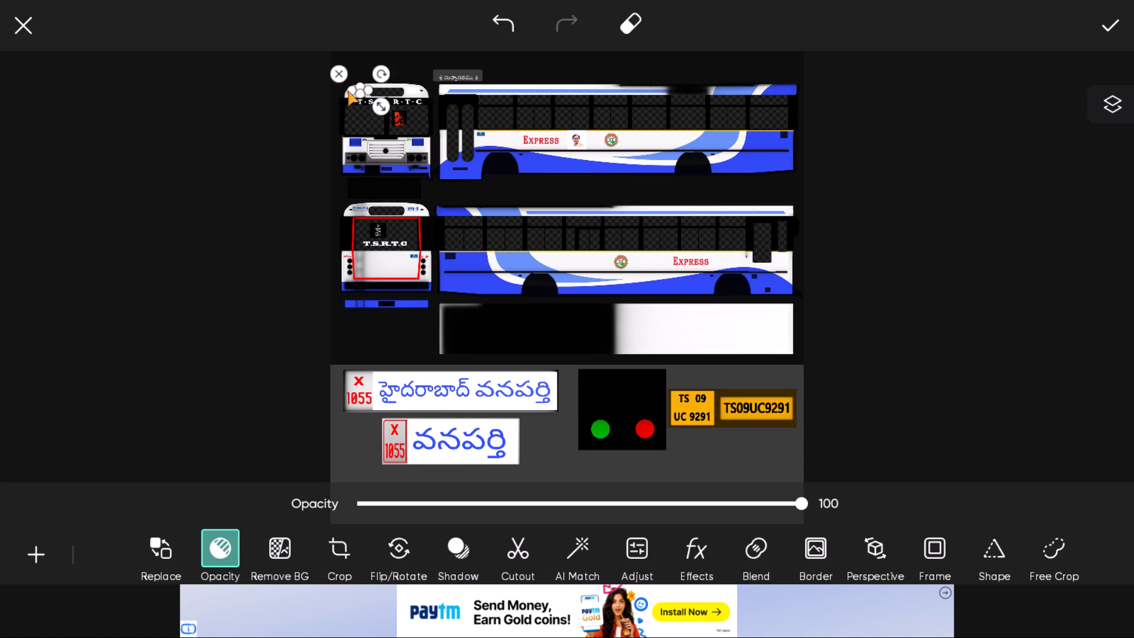
pyautogui.click(348, 90)
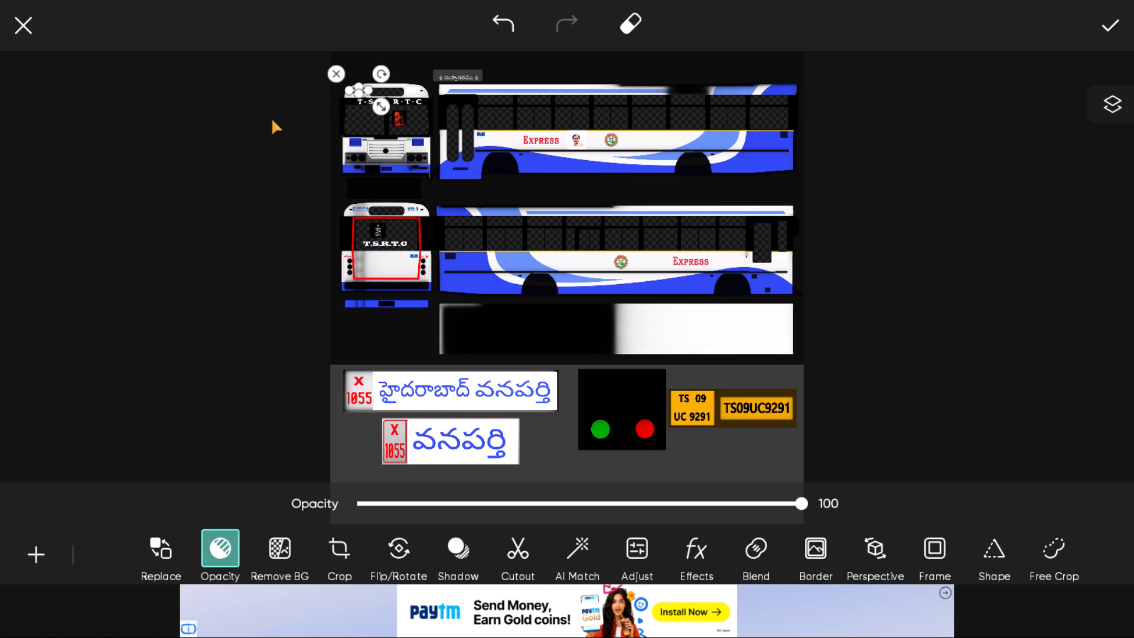
pyautogui.click(271, 119)
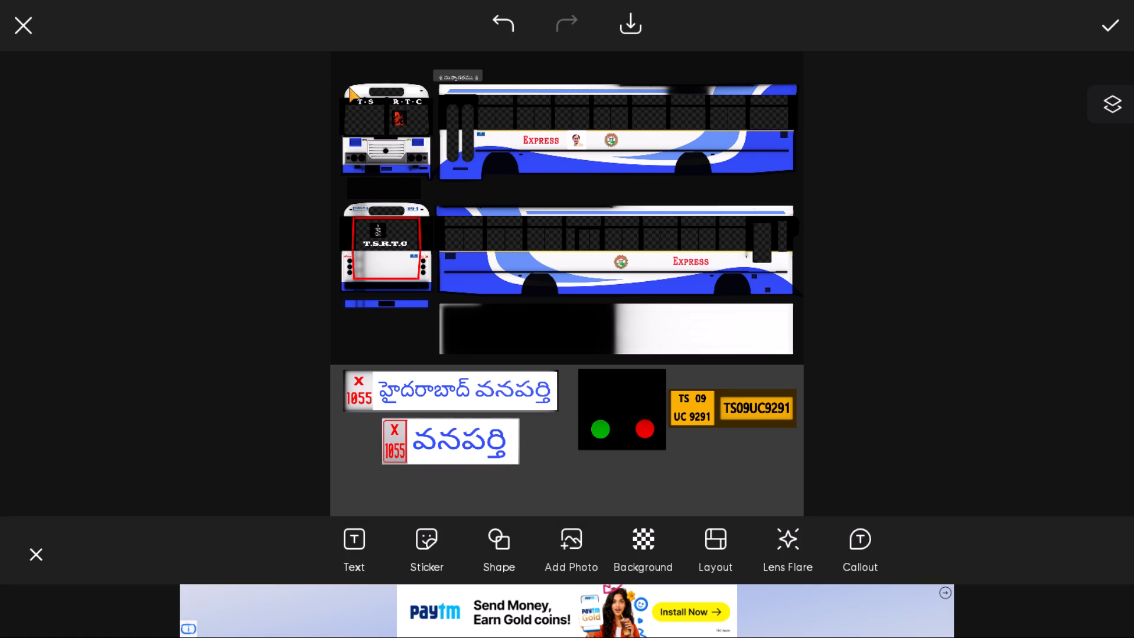
pyautogui.click(348, 87)
pyautogui.doubleClick(348, 87)
pyautogui.click(357, 89)
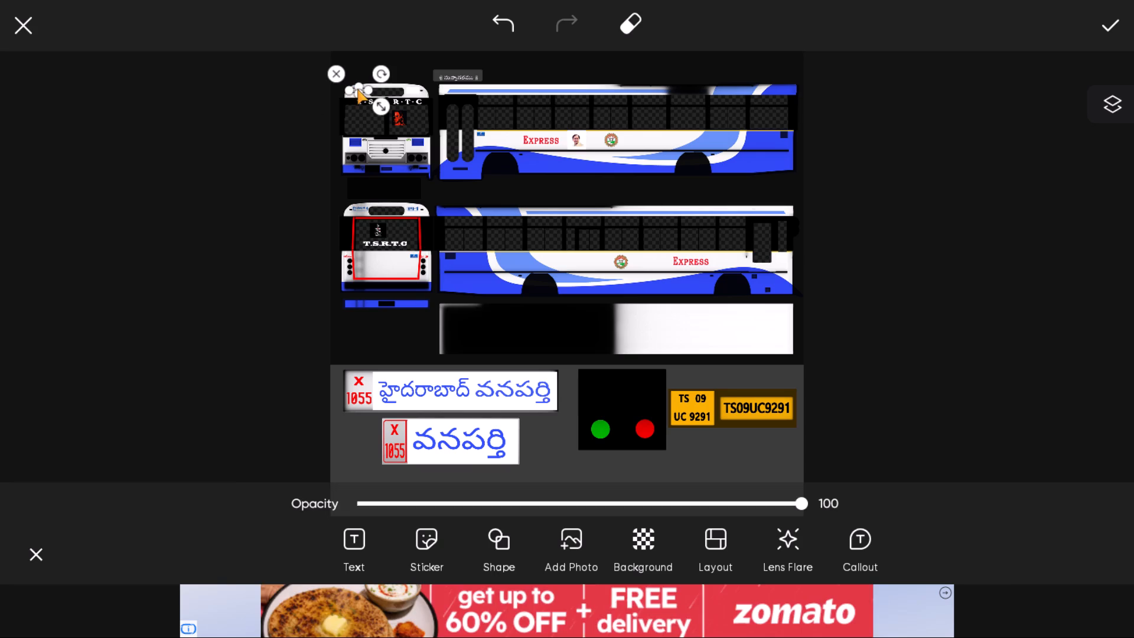
pyautogui.click(347, 90)
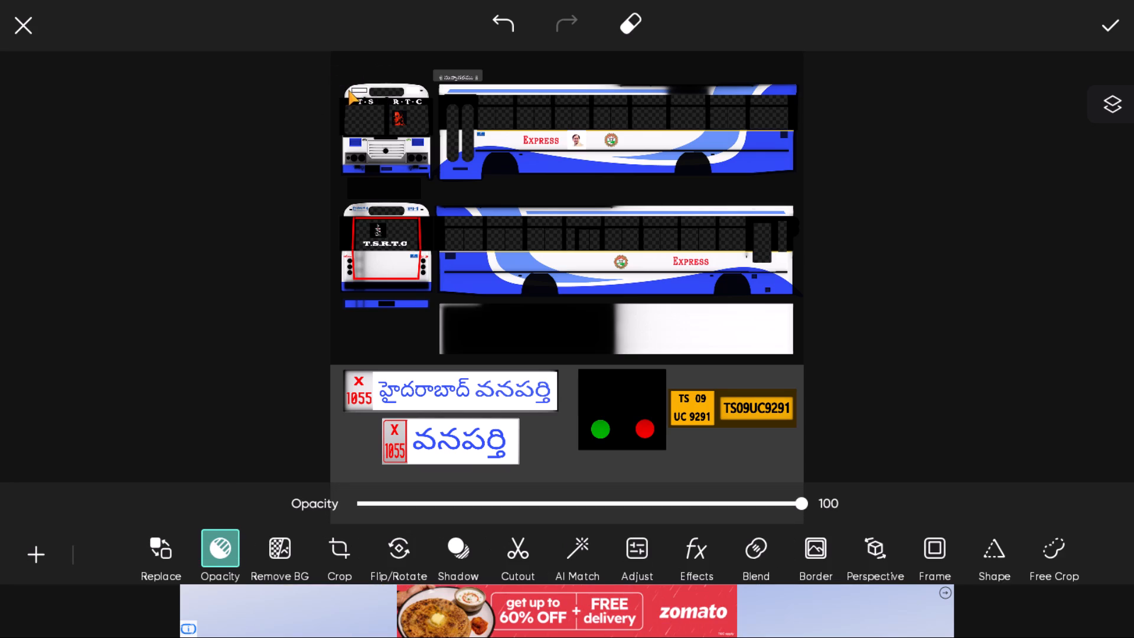
pyautogui.click(238, 146)
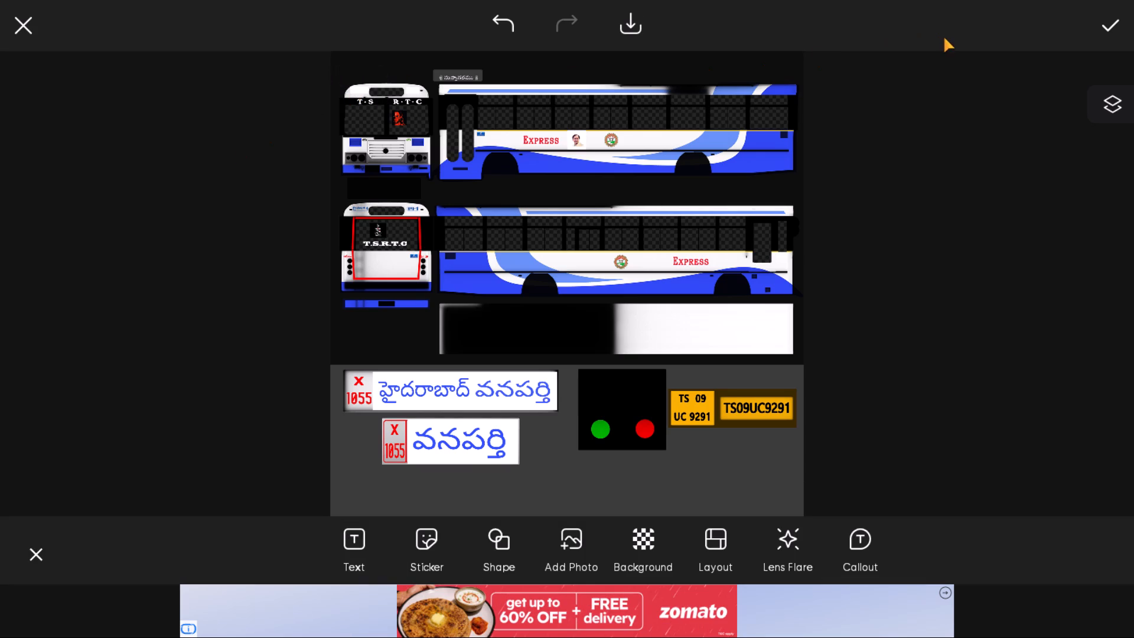
pyautogui.click(1108, 22)
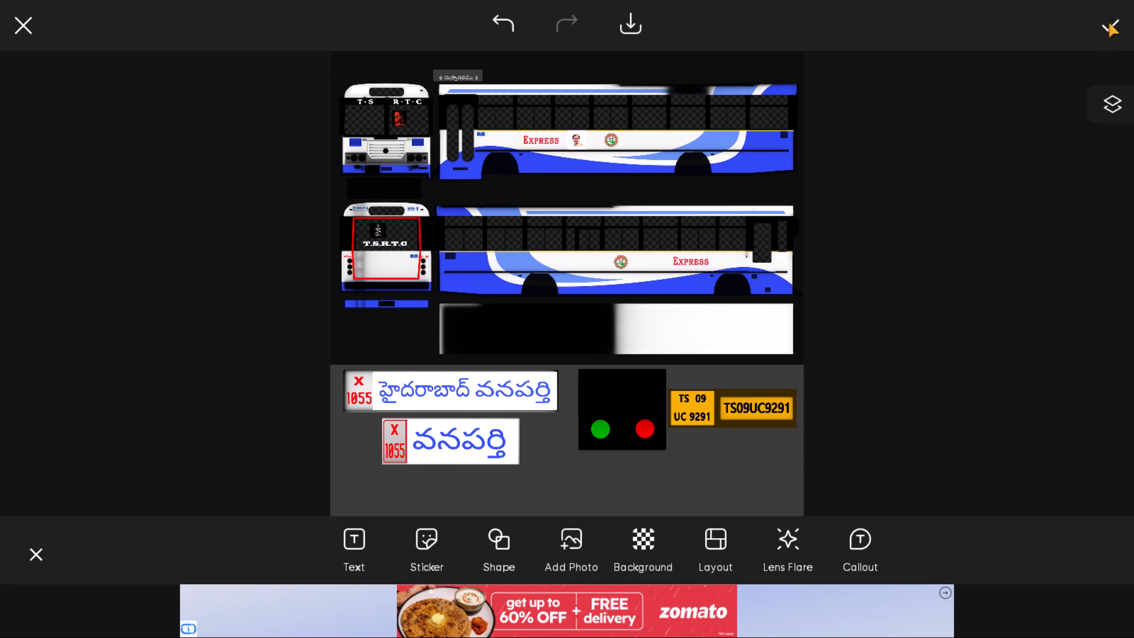
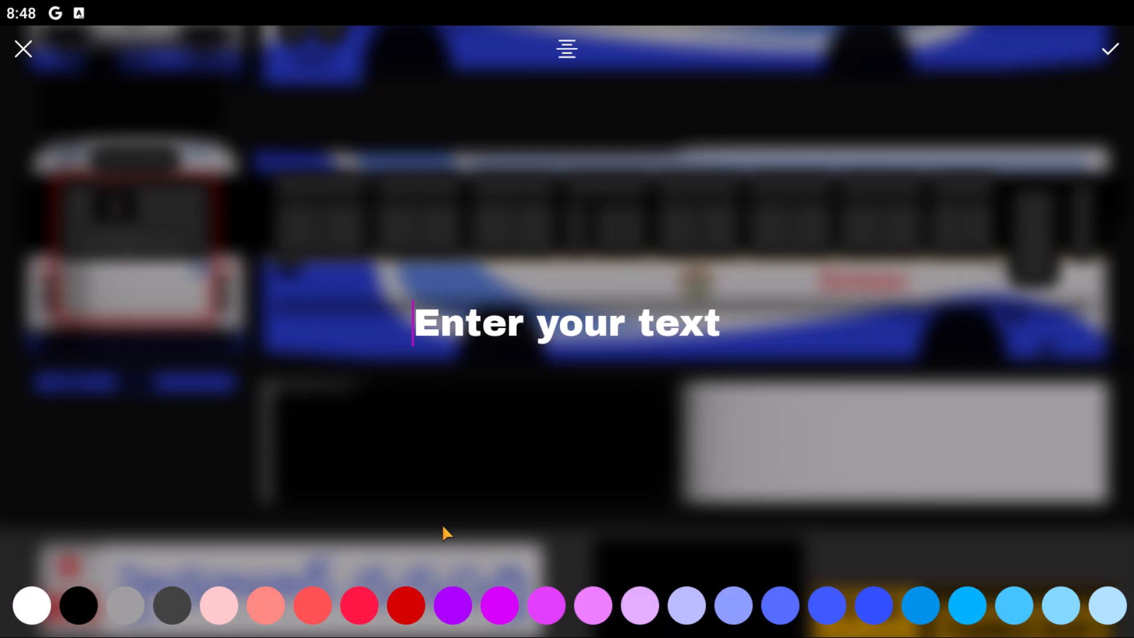
# Add the text WNP to the image in medium blue.
pyautogui.press('w')
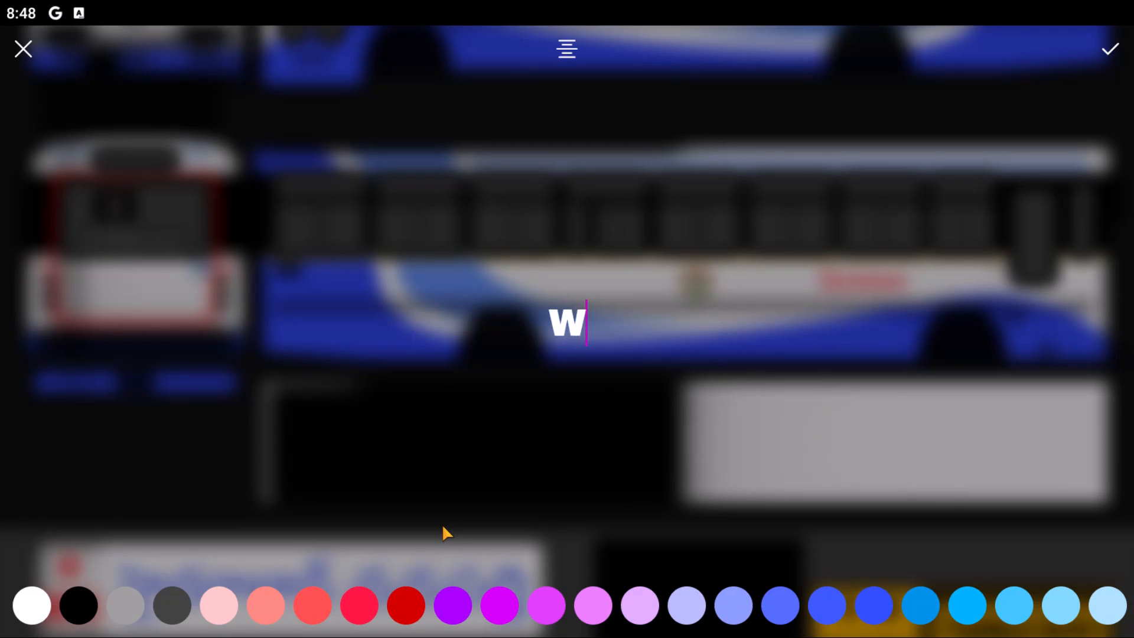
pyautogui.press('n')
pyautogui.press('p')
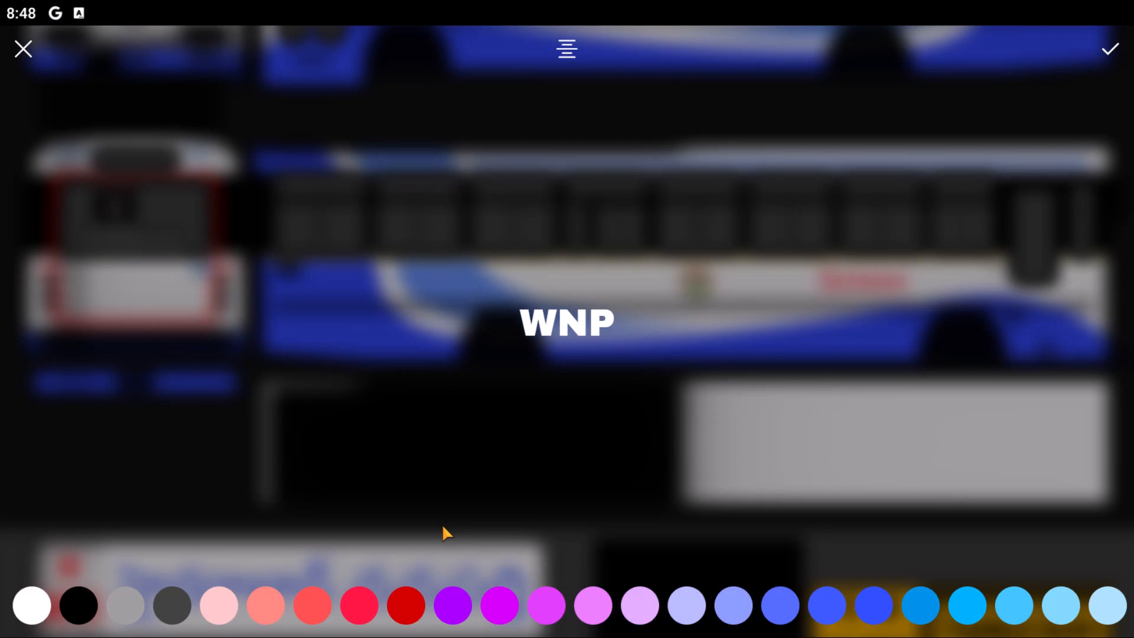
pyautogui.click(826, 607)
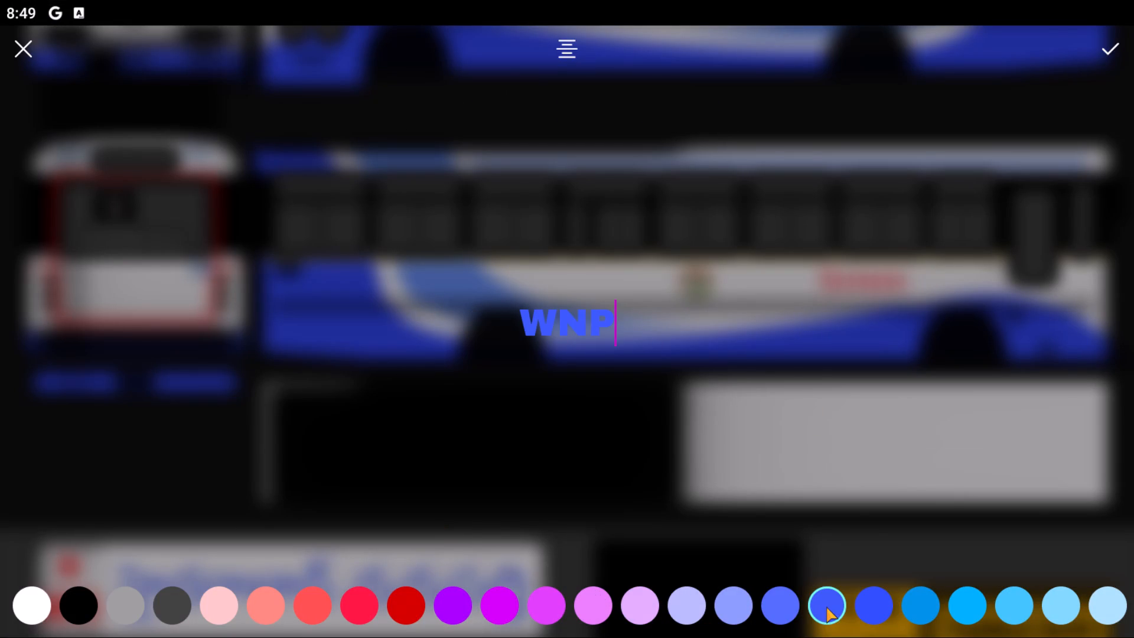
pyautogui.click(1117, 45)
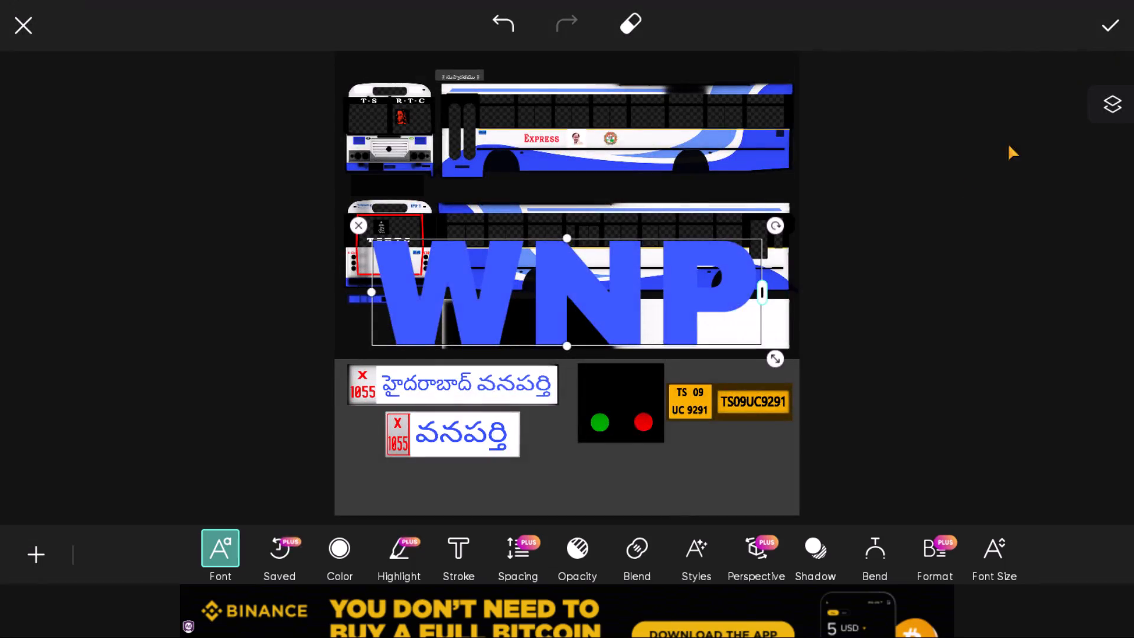
# Shrink the WNP text to a tiny label and narrow its width.
pyautogui.moveTo(735, 304); pyautogui.dragTo(735, 302)
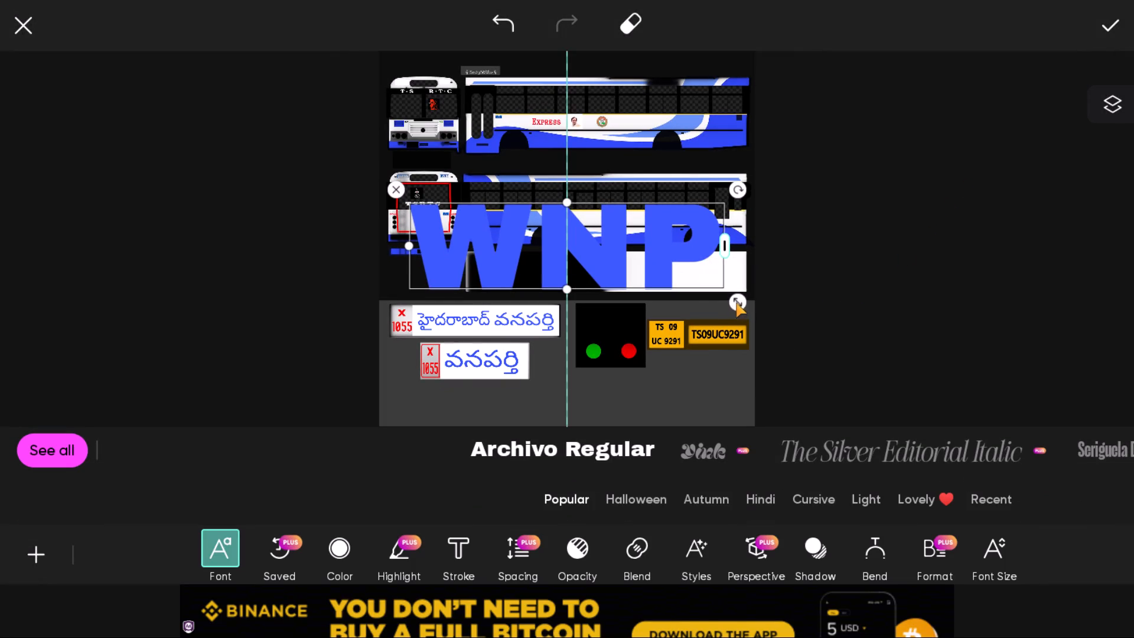
pyautogui.moveTo(735, 302); pyautogui.dragTo(577, 217)
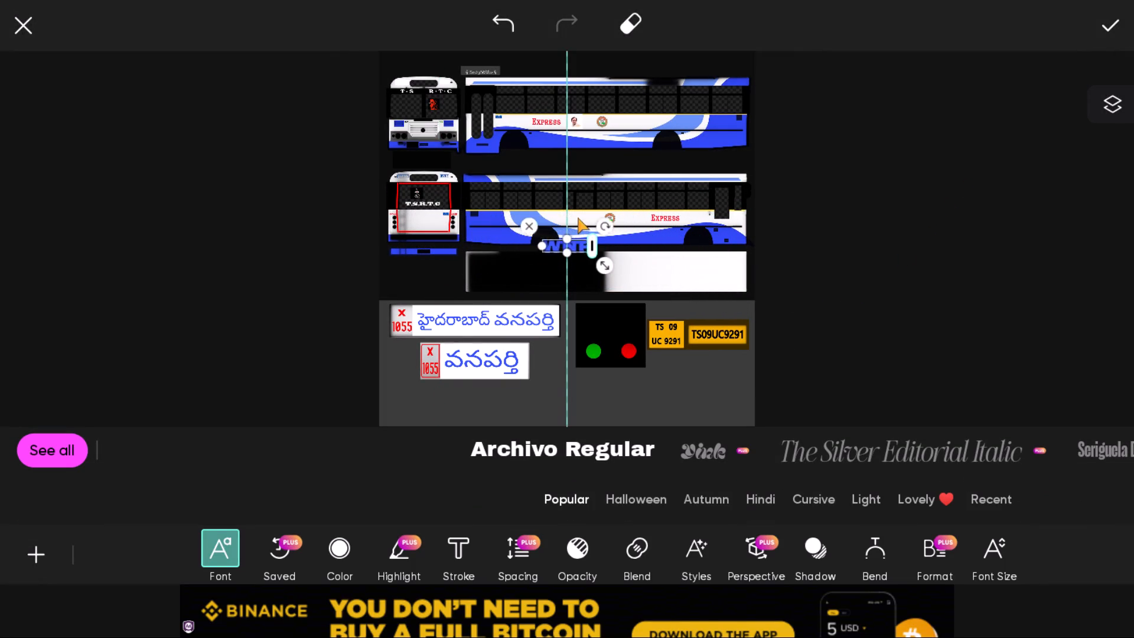
pyautogui.moveTo(577, 217); pyautogui.dragTo(571, 220)
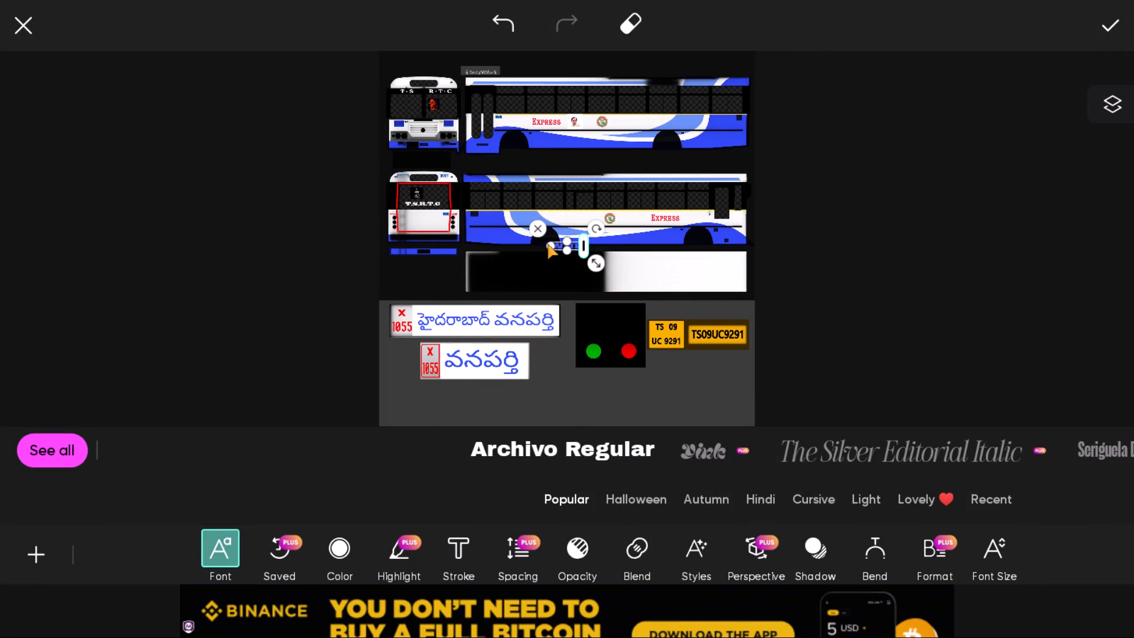
pyautogui.moveTo(549, 245); pyautogui.dragTo(561, 244)
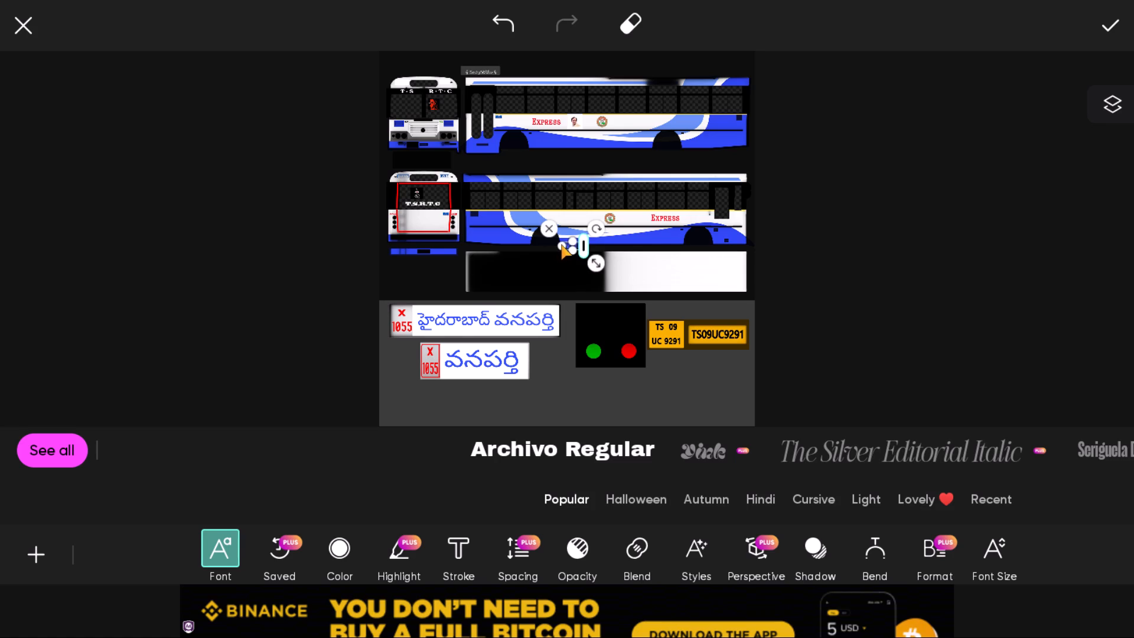
# Move the WNP text onto the right side of the front view's roof header, beside the black destination board.
pyautogui.moveTo(568, 246); pyautogui.dragTo(554, 233)
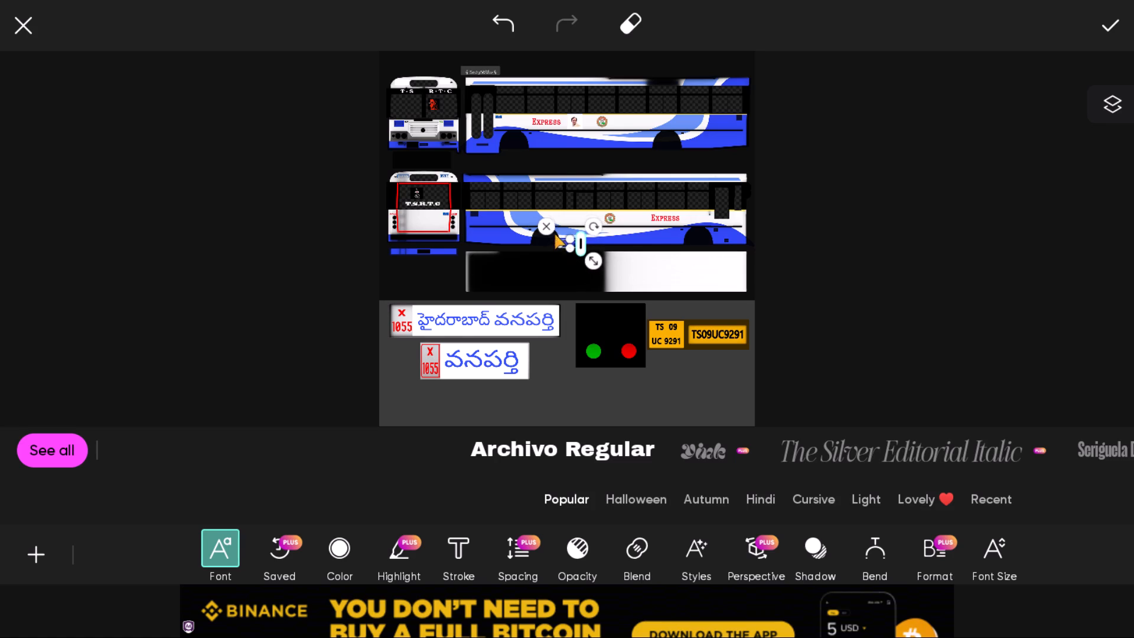
pyautogui.moveTo(554, 233); pyautogui.dragTo(414, 67)
pyautogui.moveTo(437, 91); pyautogui.dragTo(442, 90)
pyautogui.moveTo(451, 87); pyautogui.dragTo(448, 87)
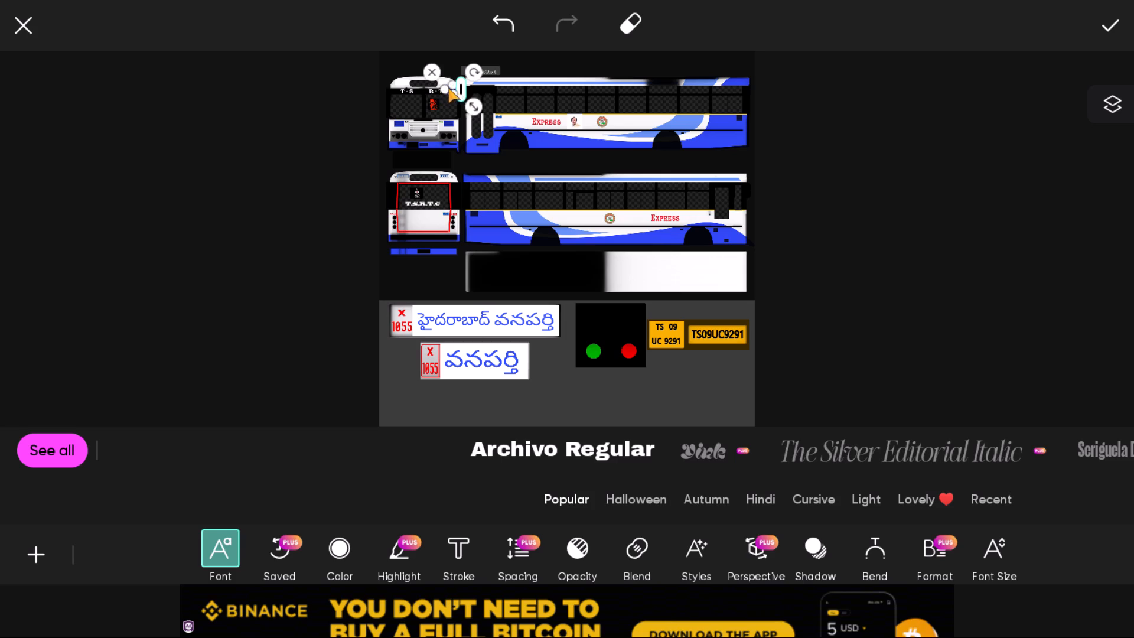
pyautogui.moveTo(448, 87); pyautogui.dragTo(441, 66)
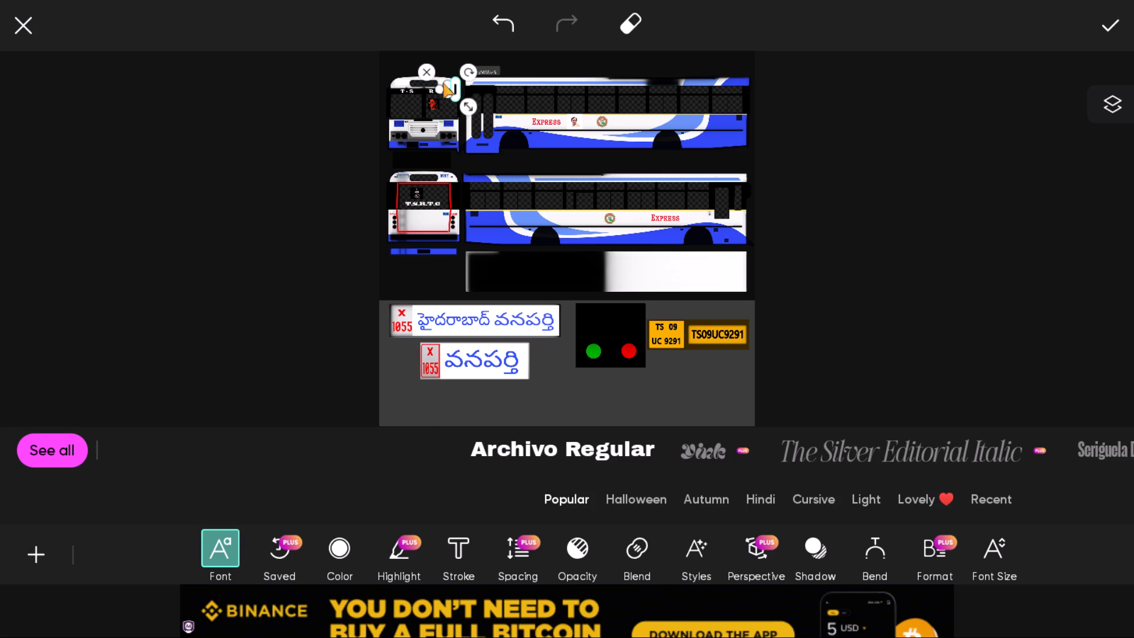
pyautogui.moveTo(445, 87); pyautogui.dragTo(445, 74)
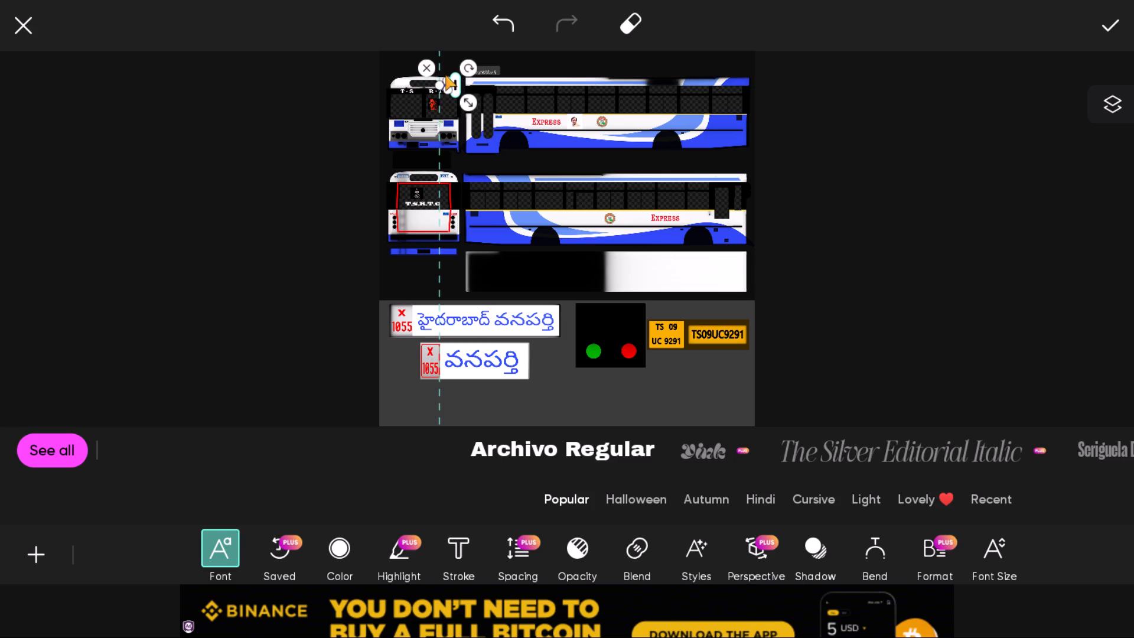
pyautogui.moveTo(445, 74); pyautogui.dragTo(445, 73)
pyautogui.click(298, 180)
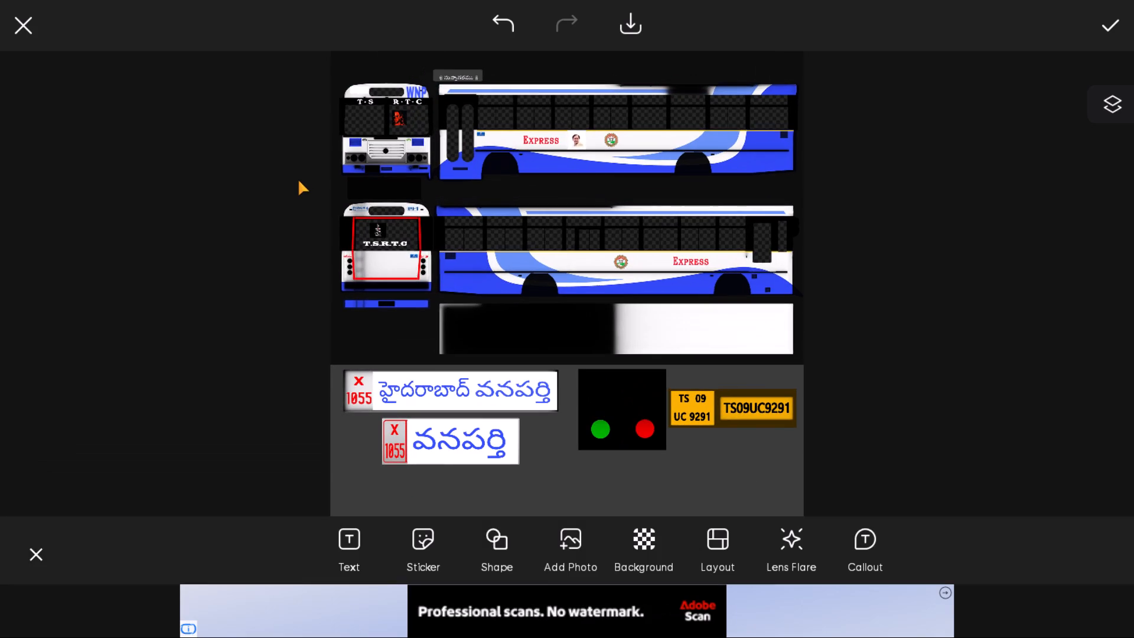
# Scale the WNP text down further so it fits within the white area of the front roof header.
pyautogui.click(411, 91)
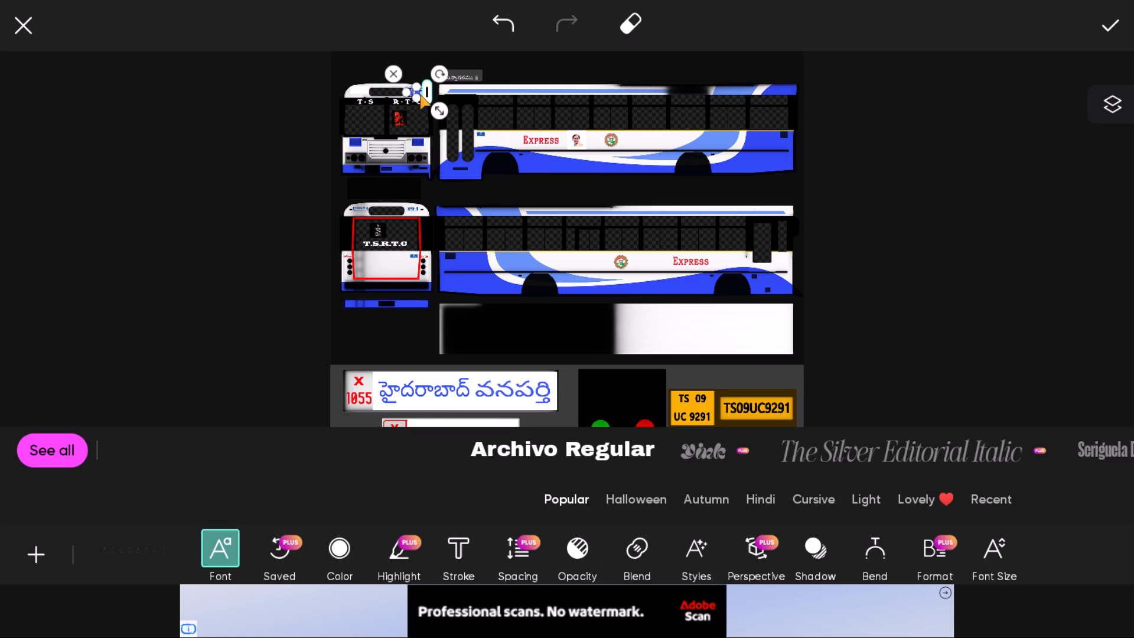
pyautogui.moveTo(436, 106); pyautogui.dragTo(423, 100)
pyautogui.moveTo(439, 109); pyautogui.dragTo(425, 109)
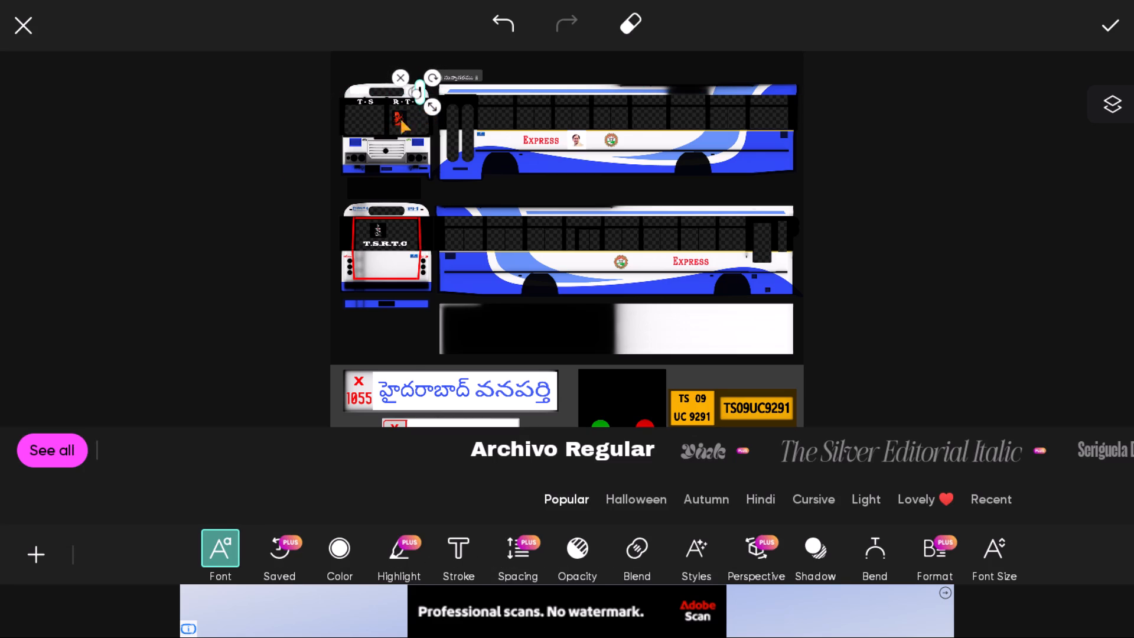
pyautogui.click(95, 233)
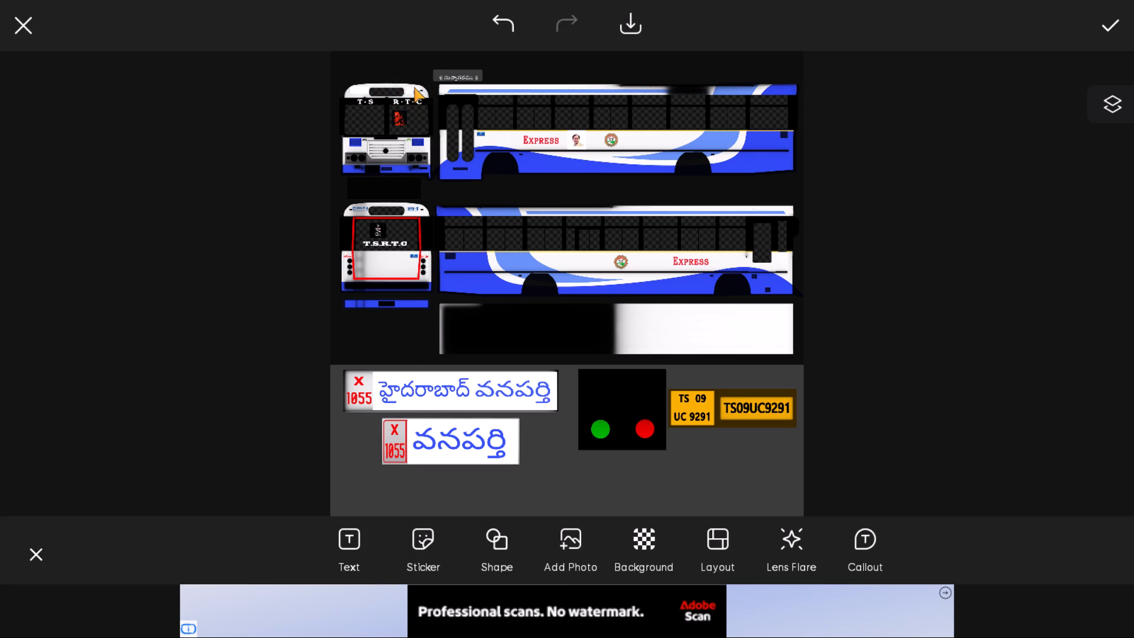
# Fine-tune the size of the white patch behind the WNP text, pulling its inner edge away from the destination board.
pyautogui.click(413, 87)
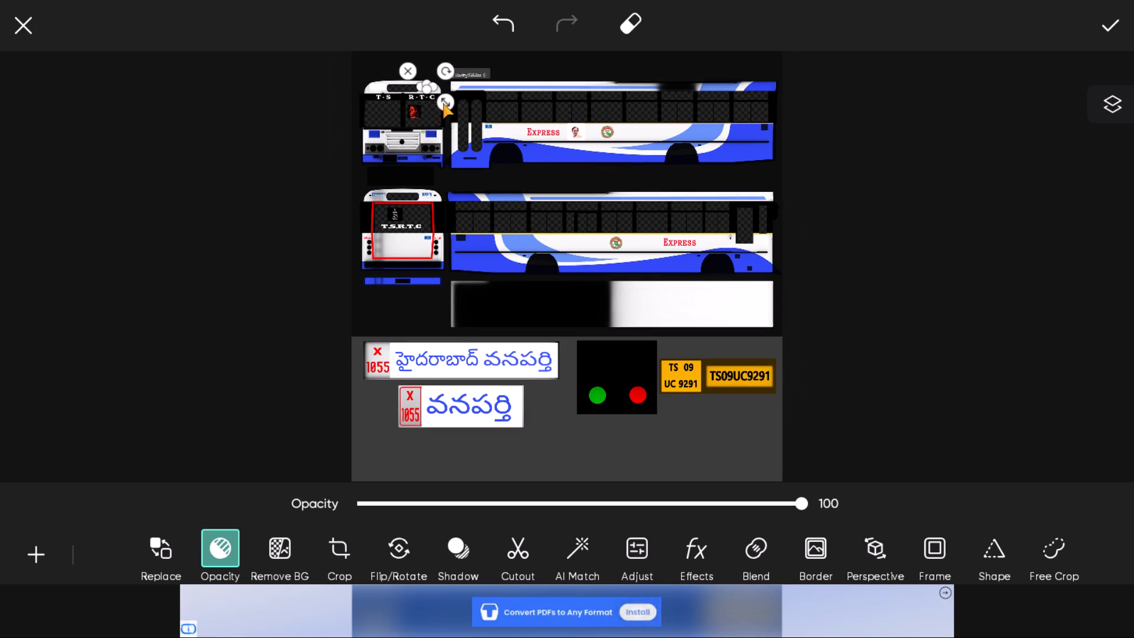
pyautogui.click(442, 103)
pyautogui.click(235, 156)
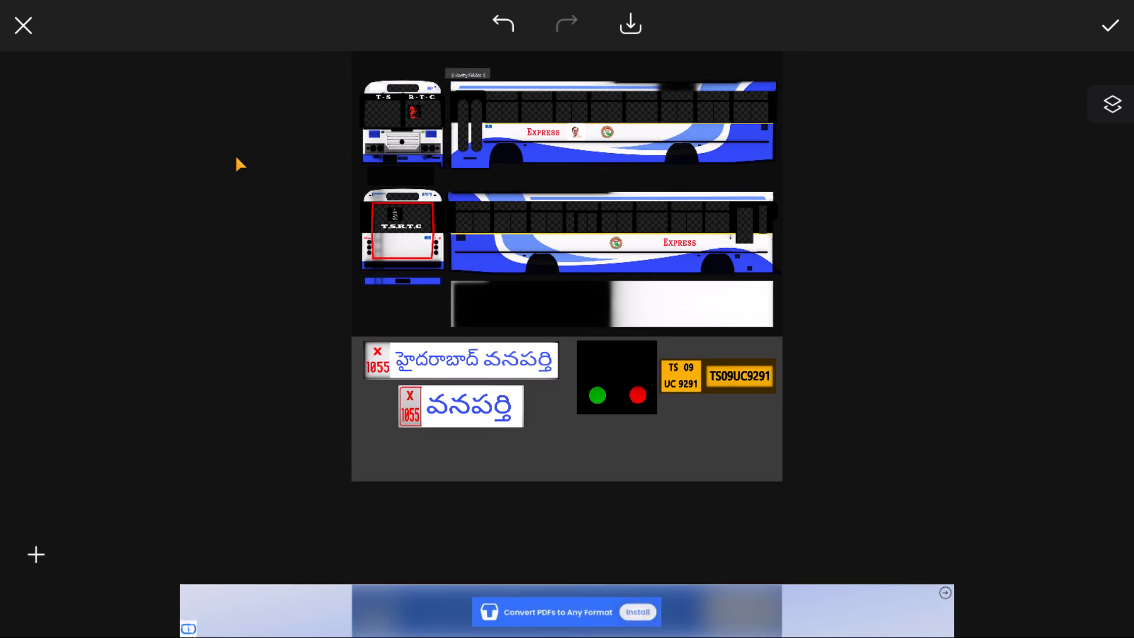
pyautogui.click(413, 92)
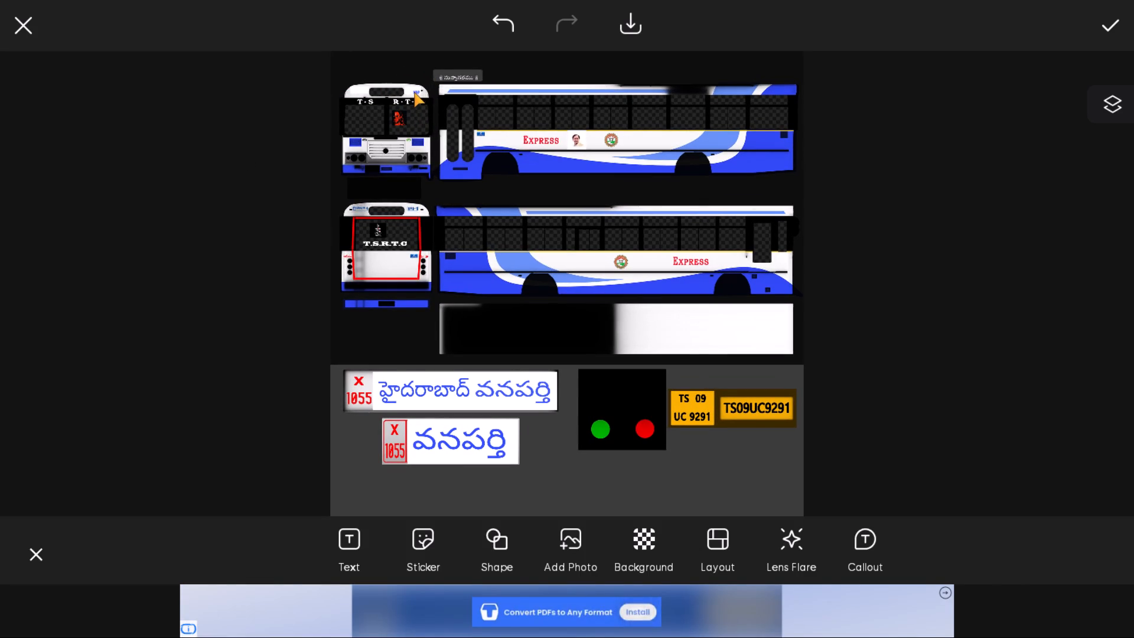
pyautogui.click(245, 184)
pyautogui.click(417, 89)
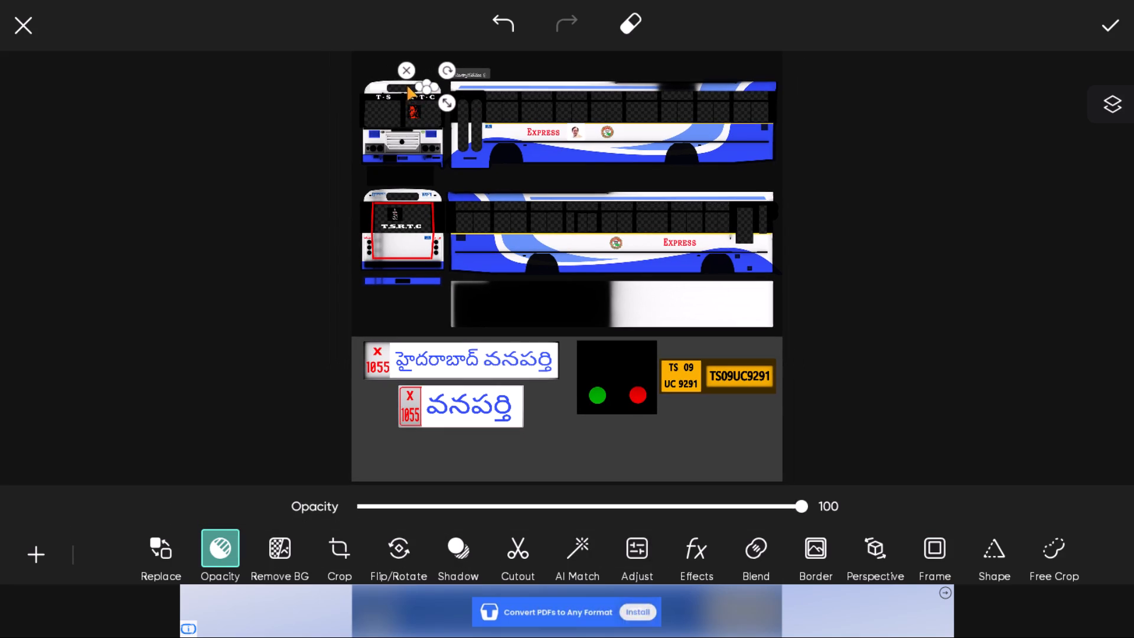
pyautogui.click(419, 86)
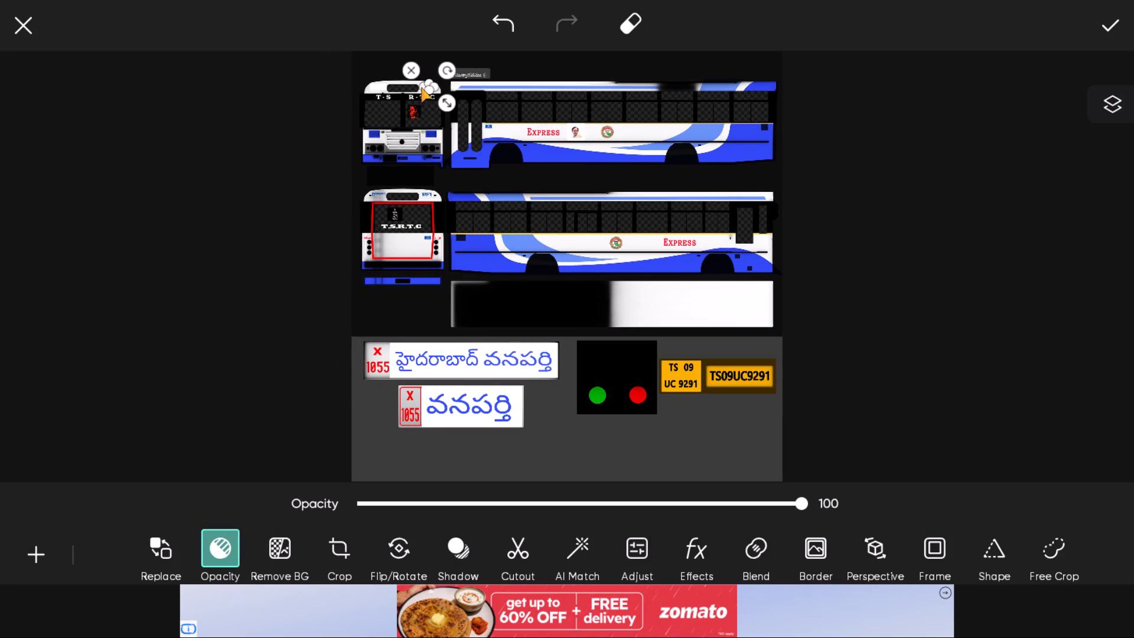
pyautogui.click(346, 109)
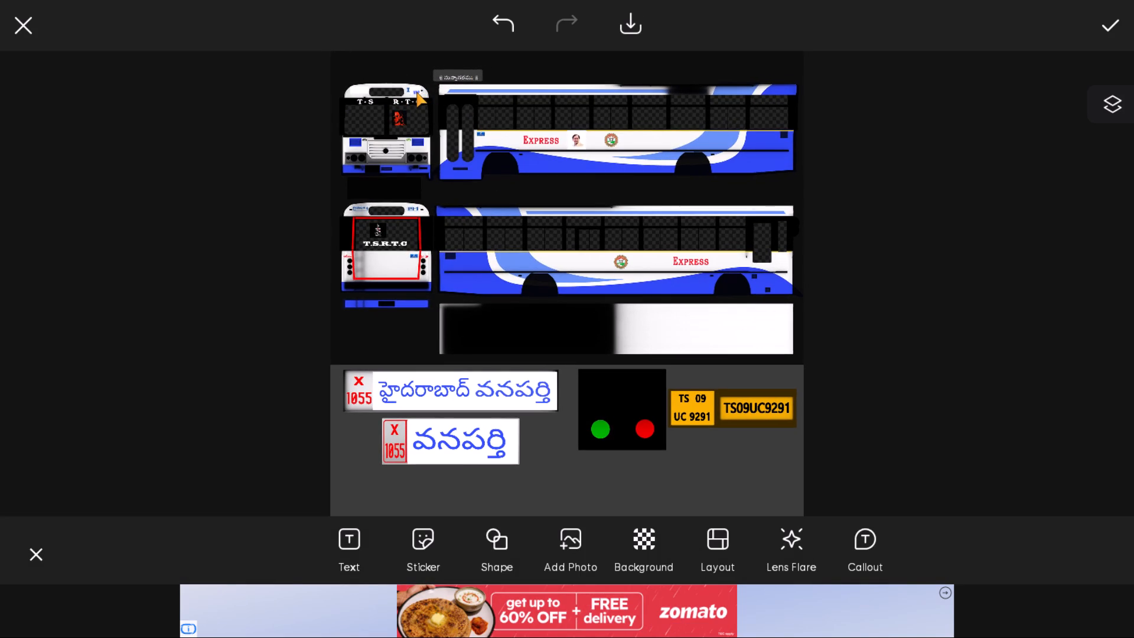
# Nudge the white patch behind WNP slightly up and scale it to cover the old blue lettering on the right roof header.
pyautogui.click(416, 92)
pyautogui.click(416, 92)
pyautogui.click(416, 92)
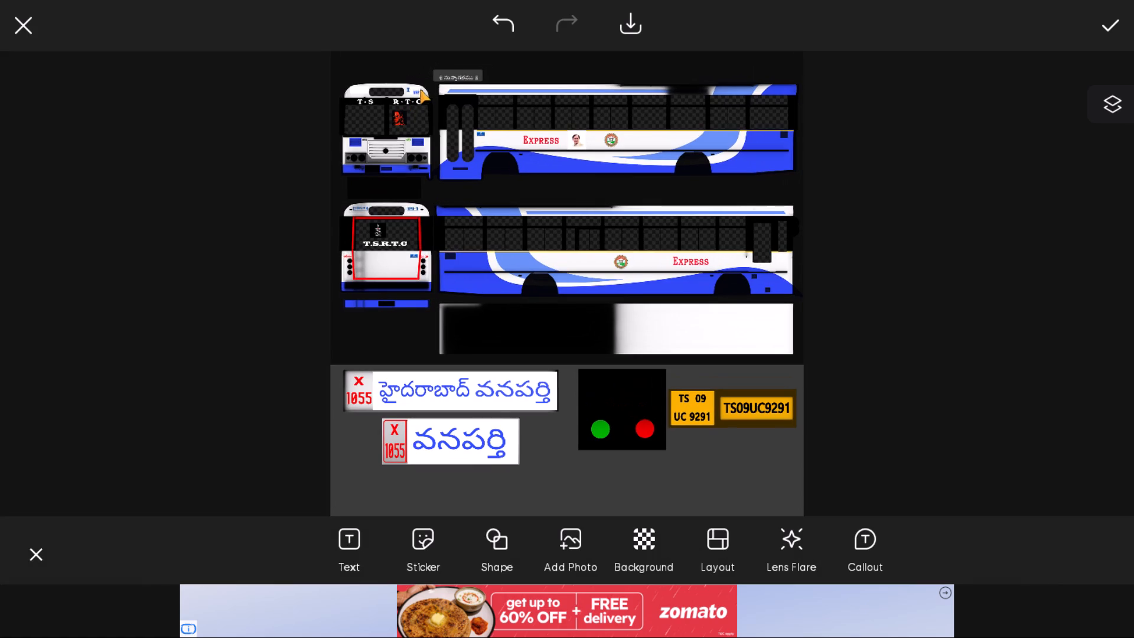
pyautogui.click(415, 90)
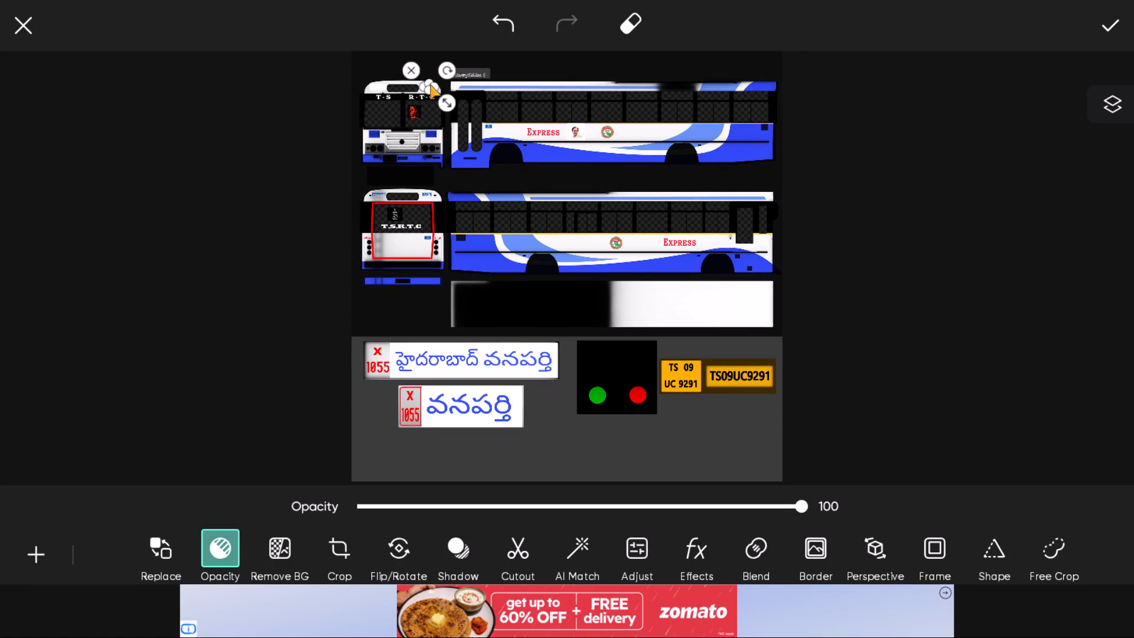
pyautogui.click(429, 89)
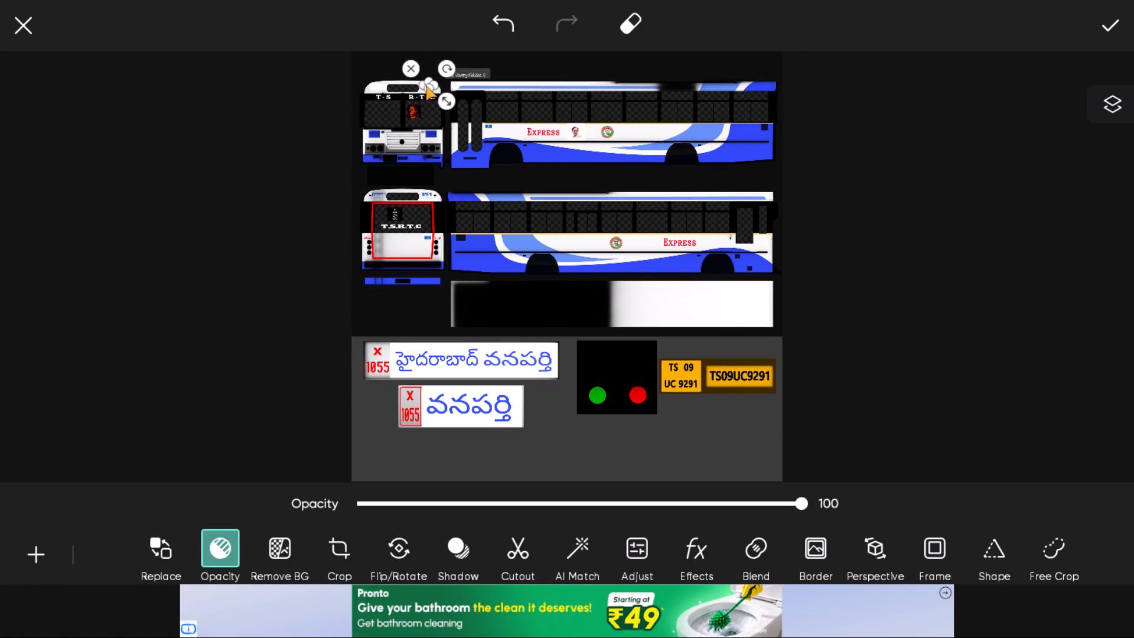
pyautogui.moveTo(445, 98); pyautogui.dragTo(462, 134)
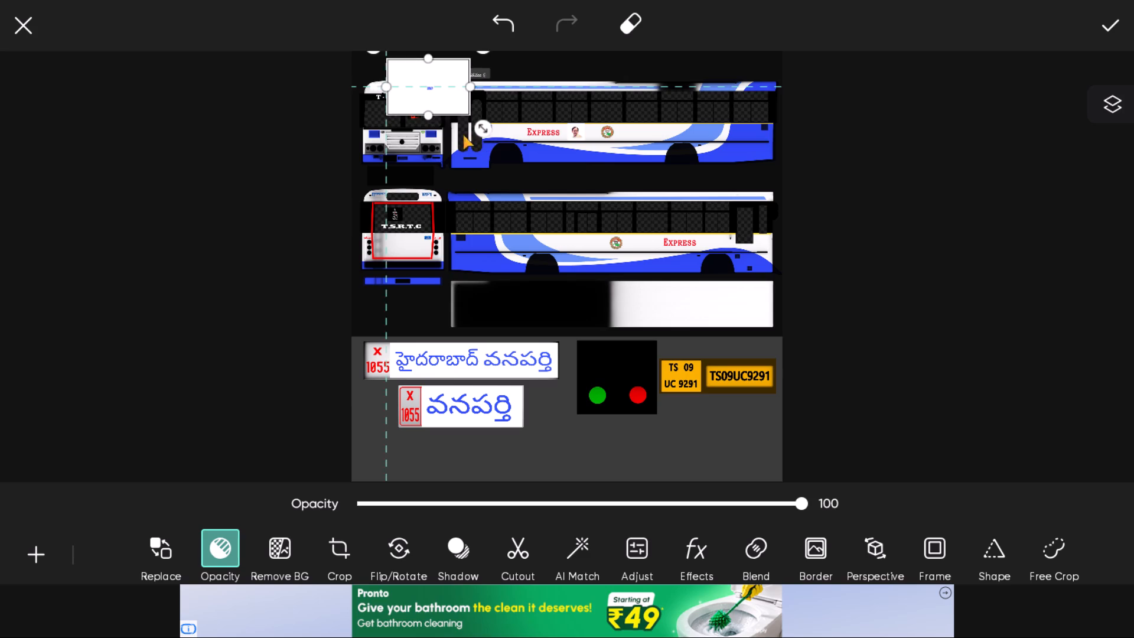
pyautogui.moveTo(462, 134); pyautogui.dragTo(423, 96)
pyautogui.click(186, 213)
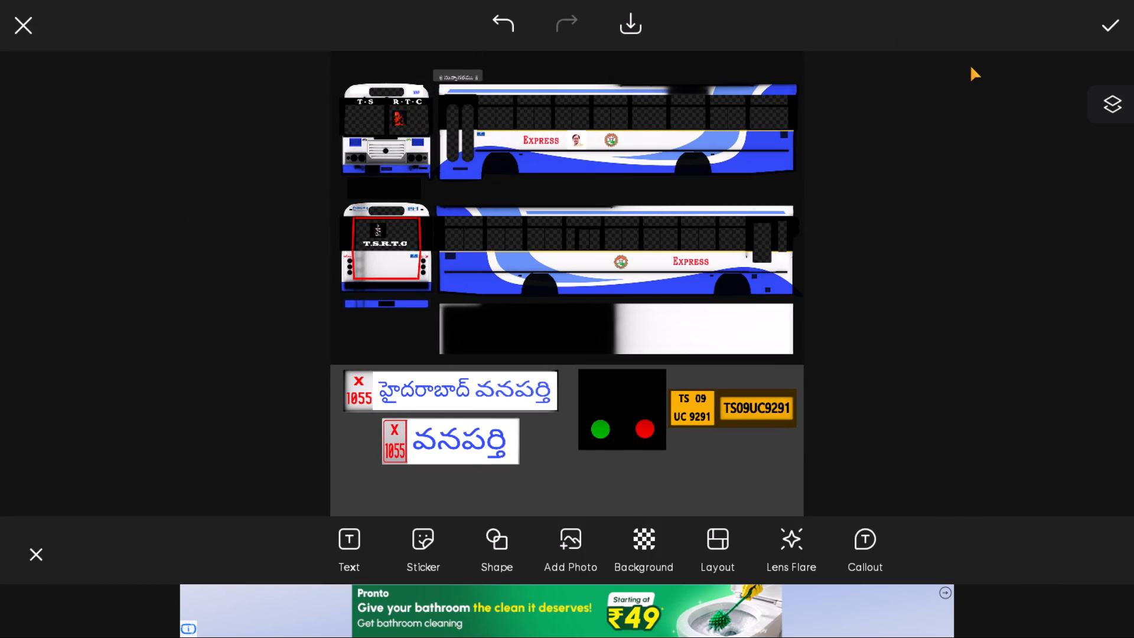
# Check the WNP text and the white patch behind it, and apply both to the image.
pyautogui.click(416, 93)
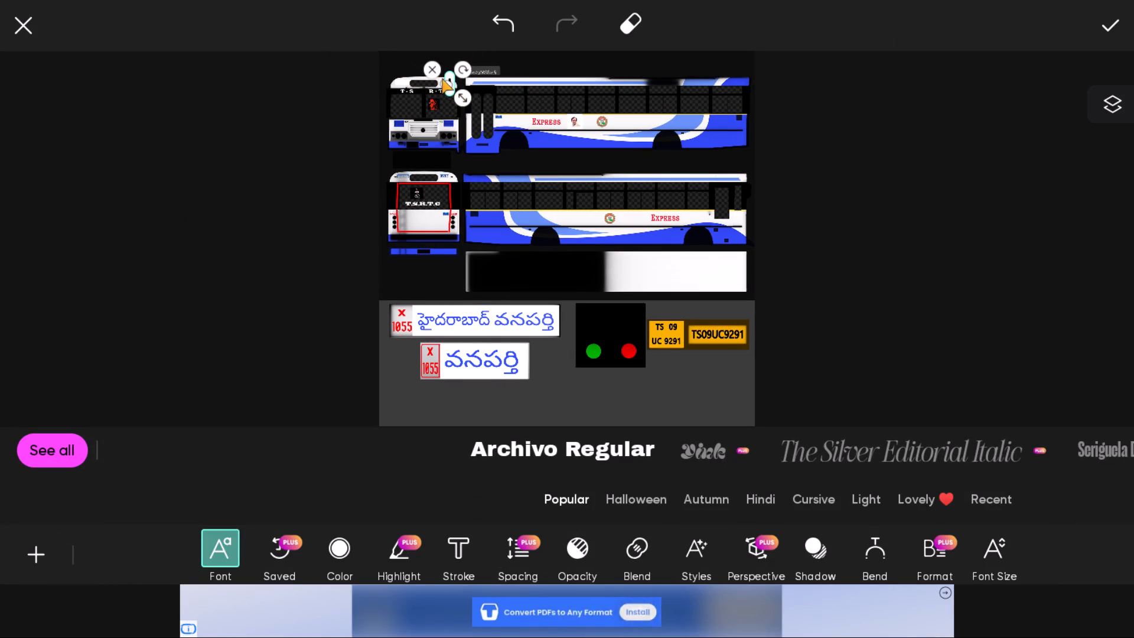
pyautogui.click(428, 70)
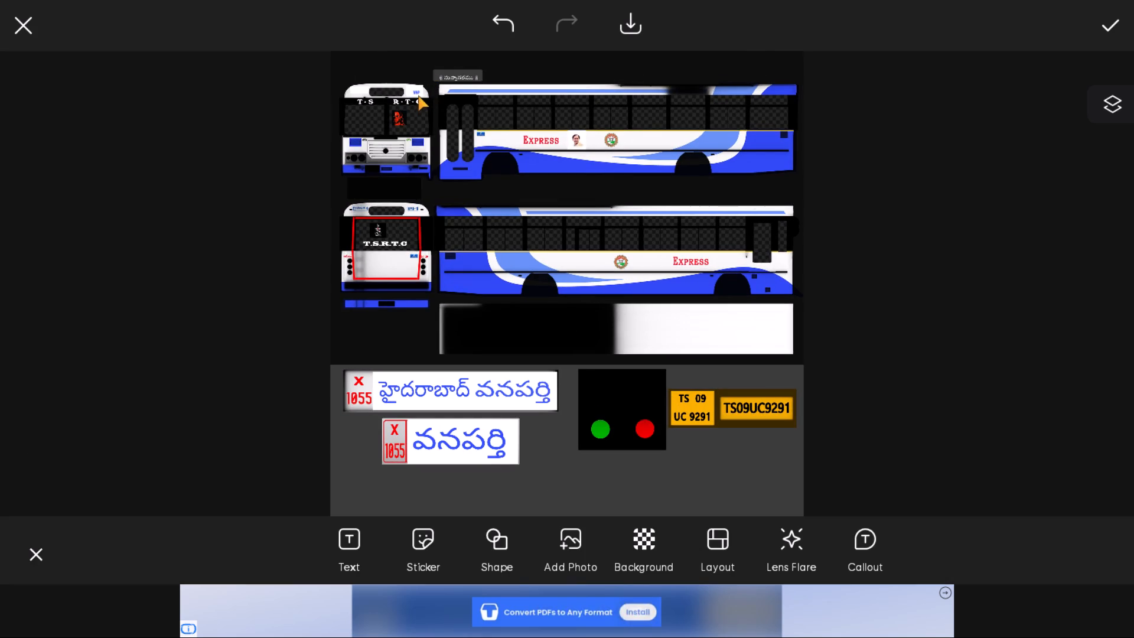
pyautogui.click(417, 89)
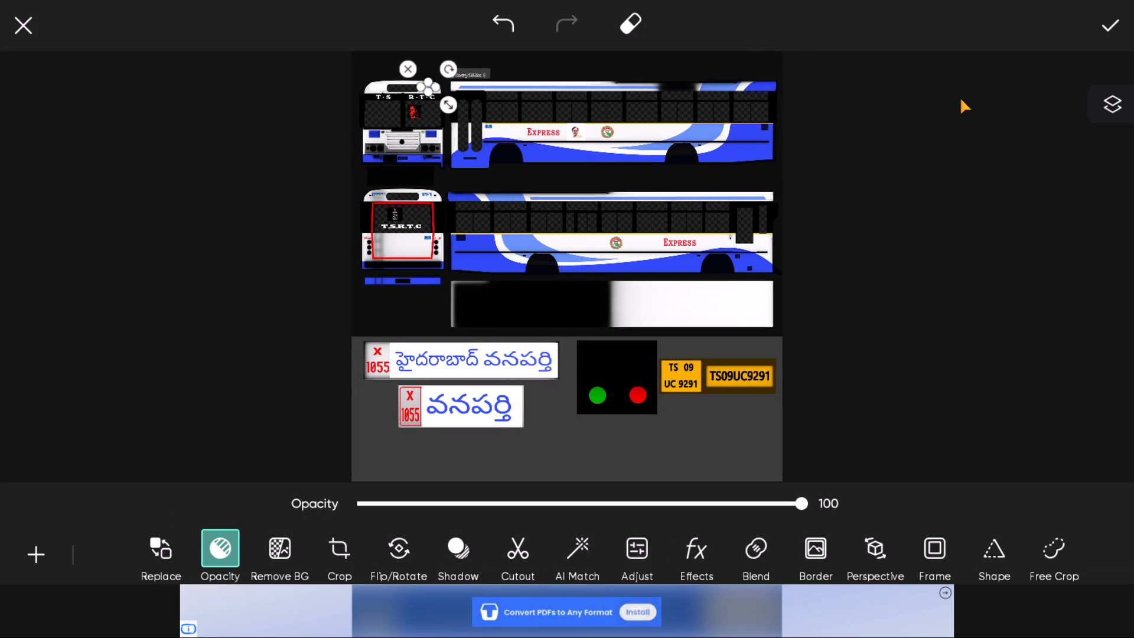
pyautogui.click(960, 98)
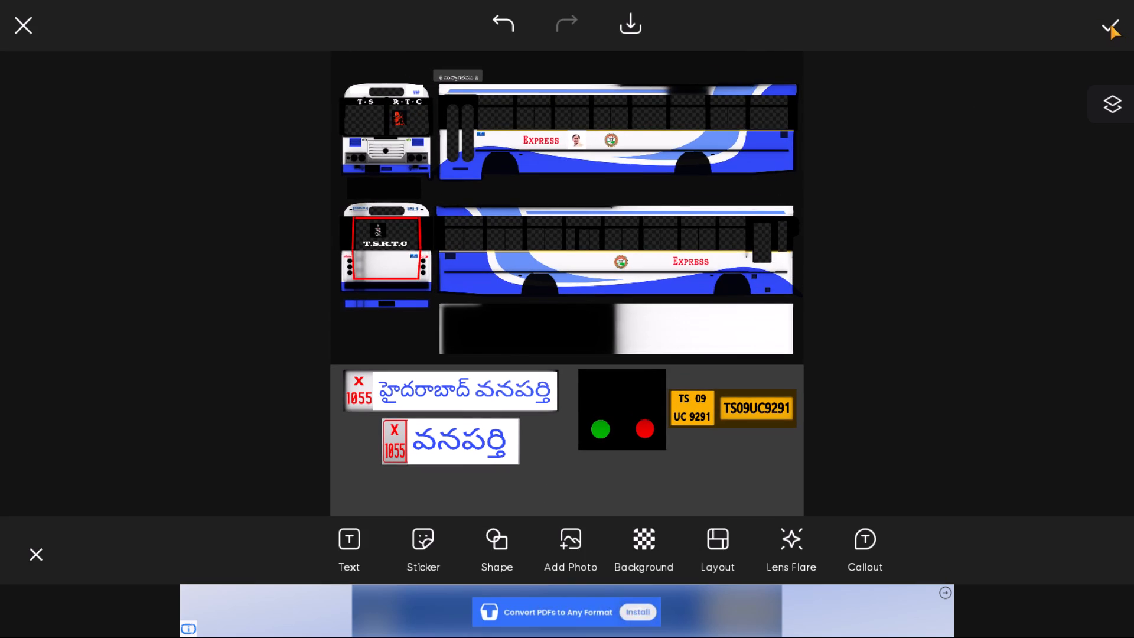
pyautogui.click(1110, 24)
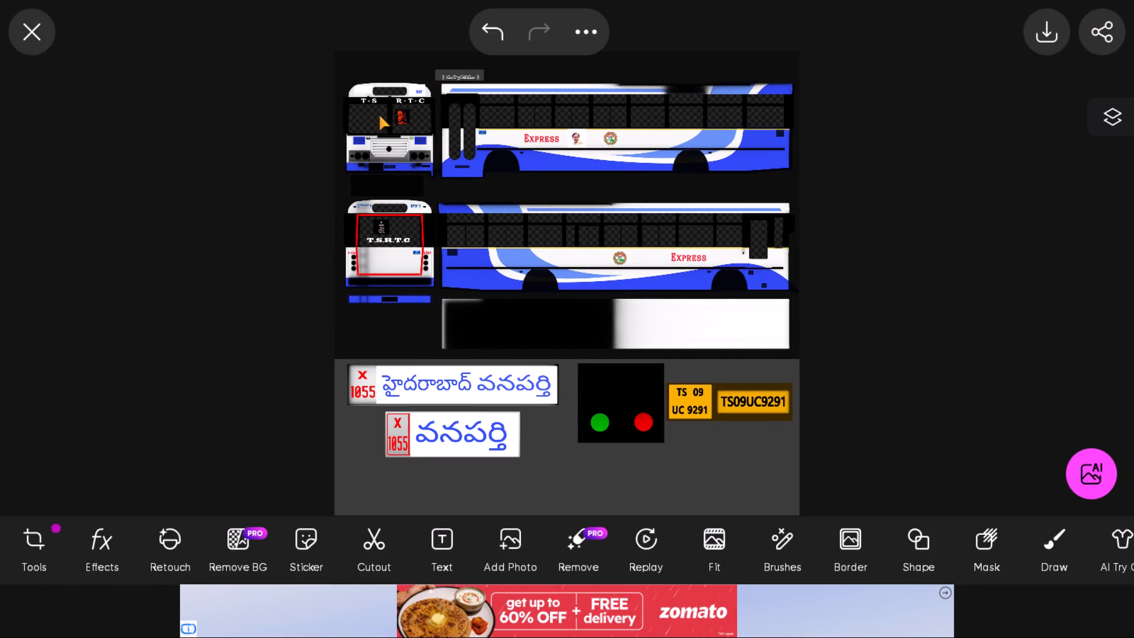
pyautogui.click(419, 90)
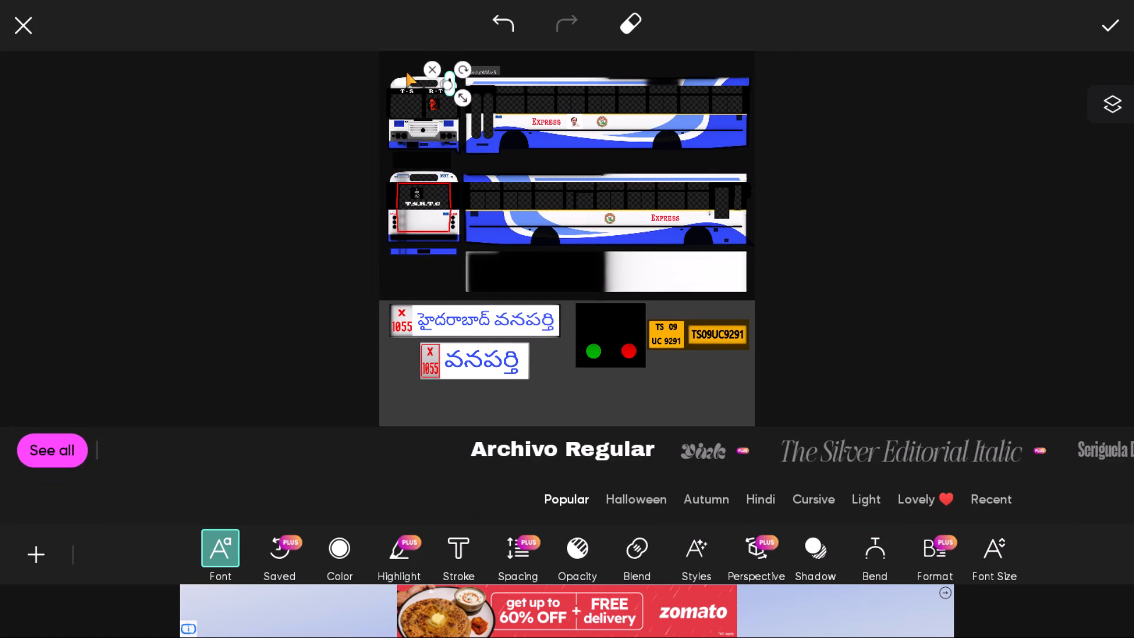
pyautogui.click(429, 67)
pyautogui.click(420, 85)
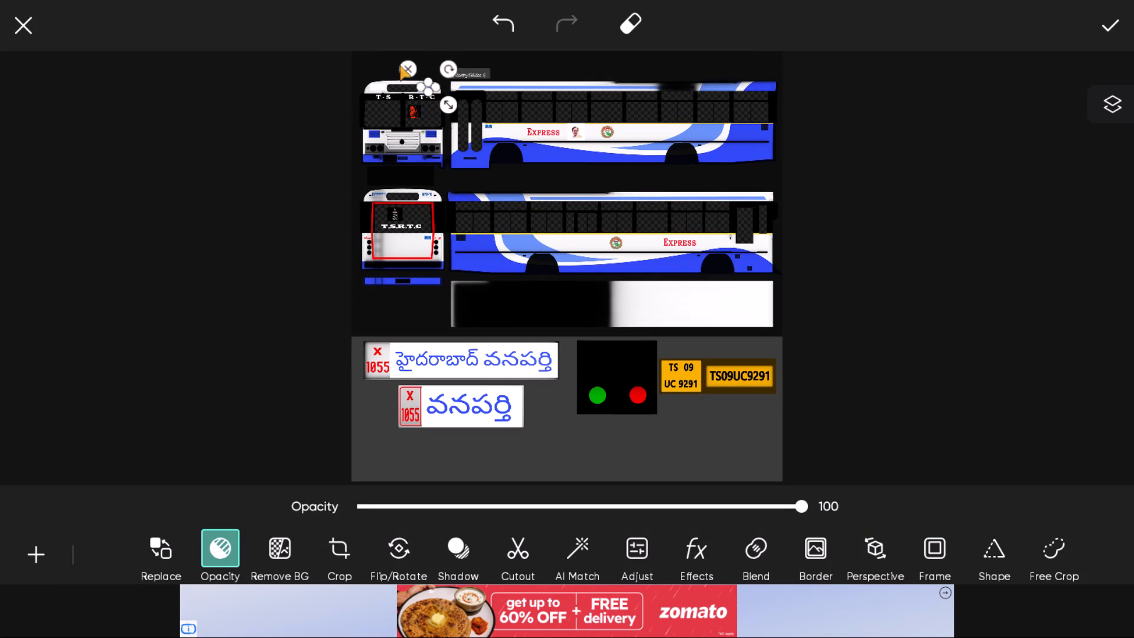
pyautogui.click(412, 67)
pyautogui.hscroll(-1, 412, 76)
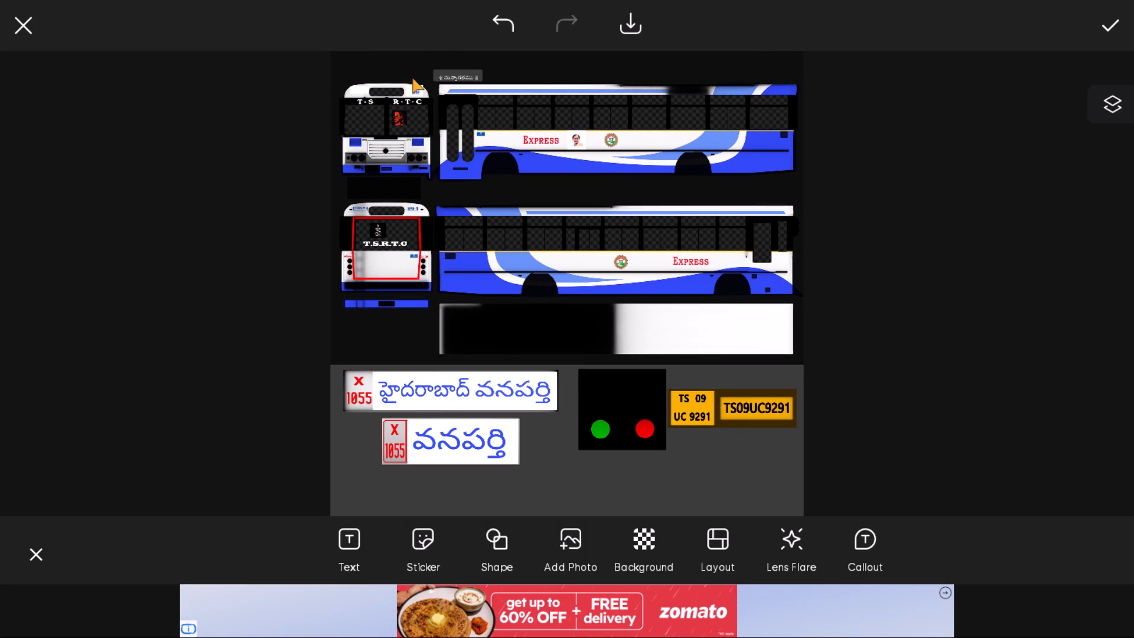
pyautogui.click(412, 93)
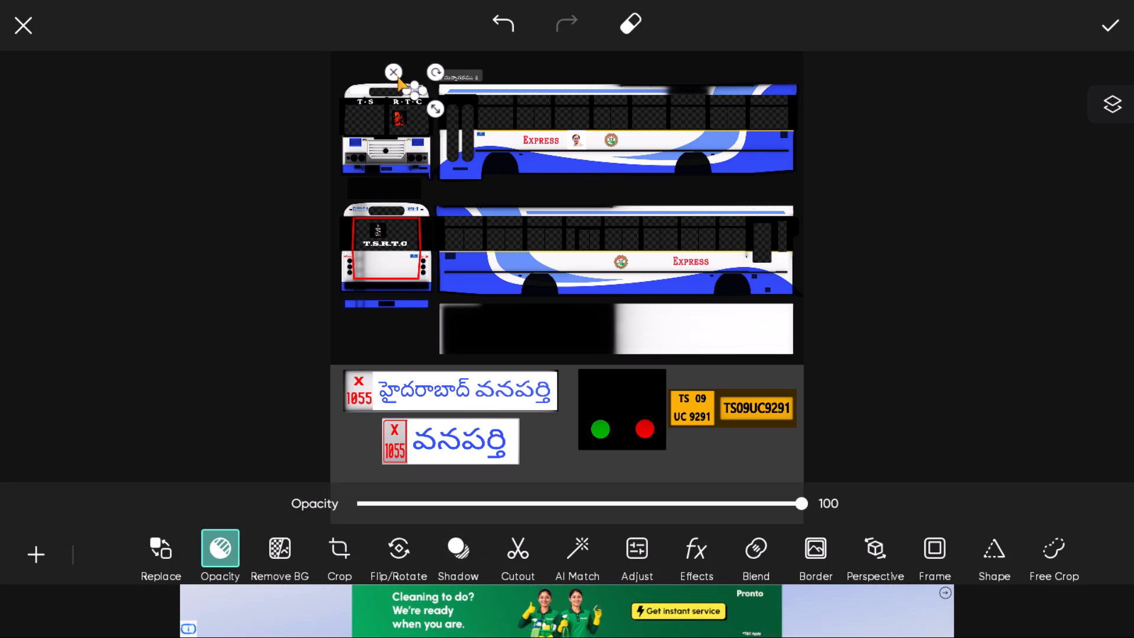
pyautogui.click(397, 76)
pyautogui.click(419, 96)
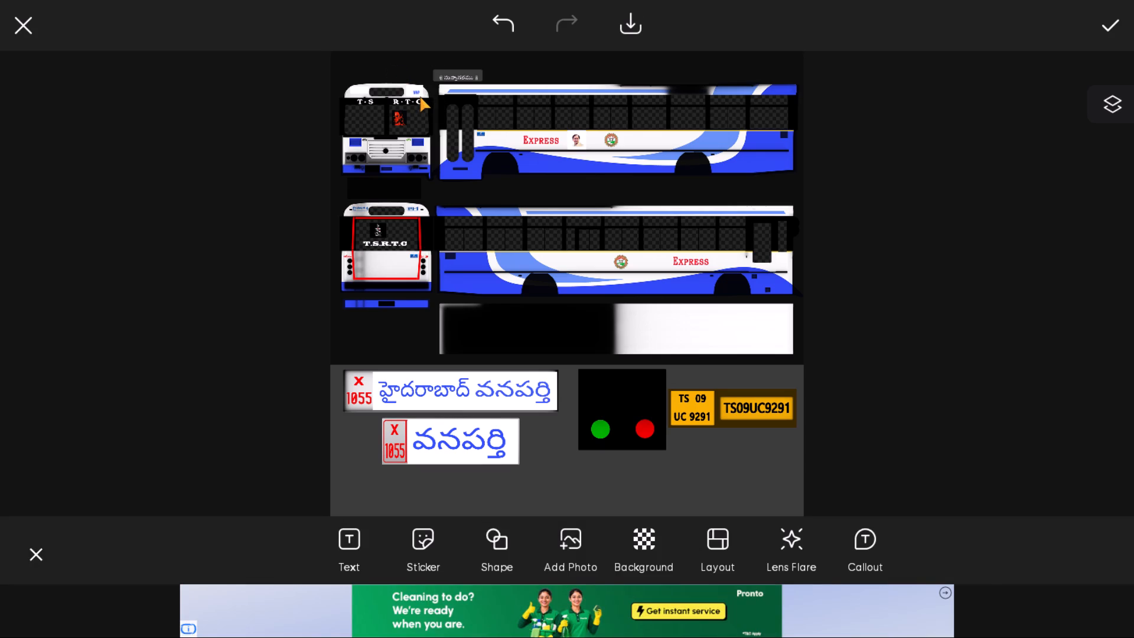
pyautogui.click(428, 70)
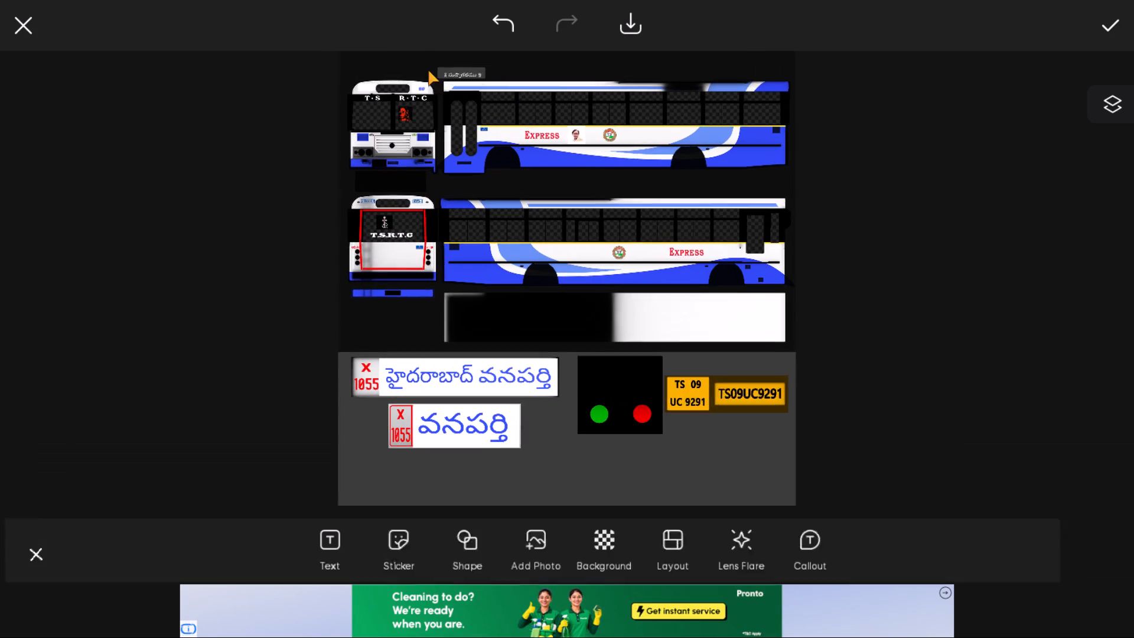
# Enlarge the WNP text on the front roof header and move it over the bus side views, clear of the white patch.
pyautogui.click(415, 93)
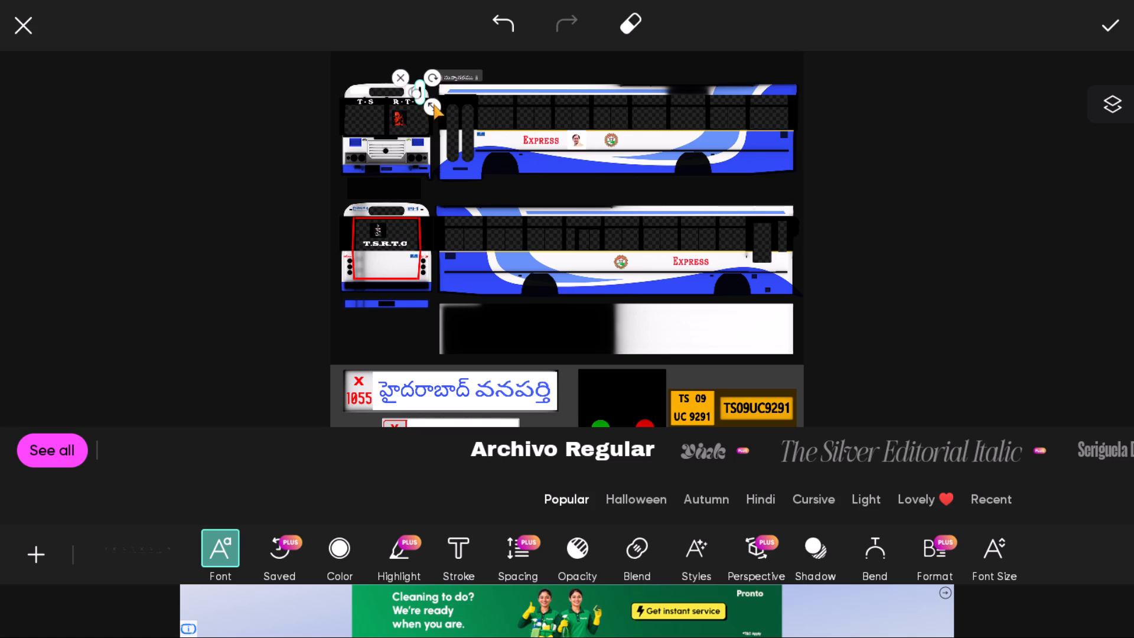
pyautogui.moveTo(438, 105); pyautogui.dragTo(597, 194)
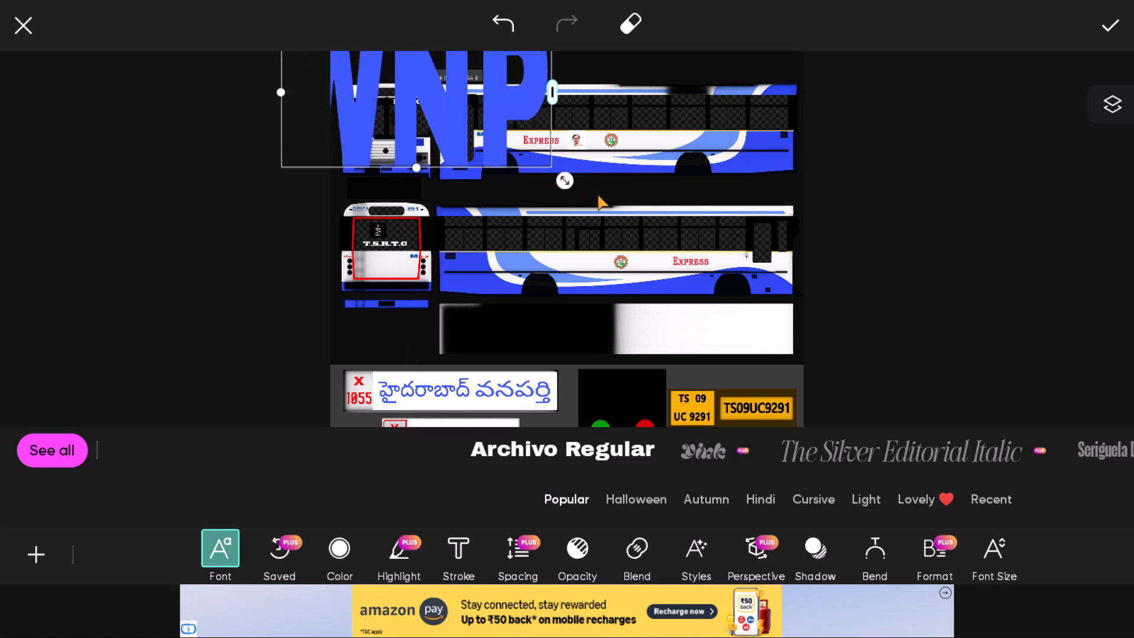
pyautogui.moveTo(597, 194); pyautogui.dragTo(663, 222)
pyautogui.moveTo(464, 176); pyautogui.dragTo(590, 209)
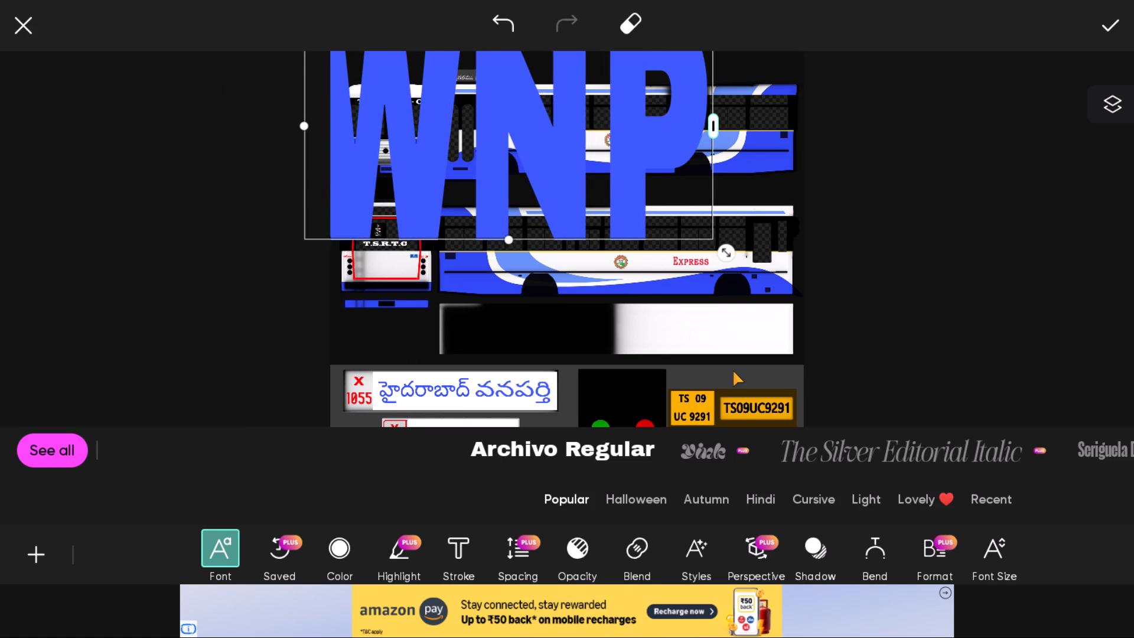
pyautogui.moveTo(622, 159); pyautogui.dragTo(823, 315)
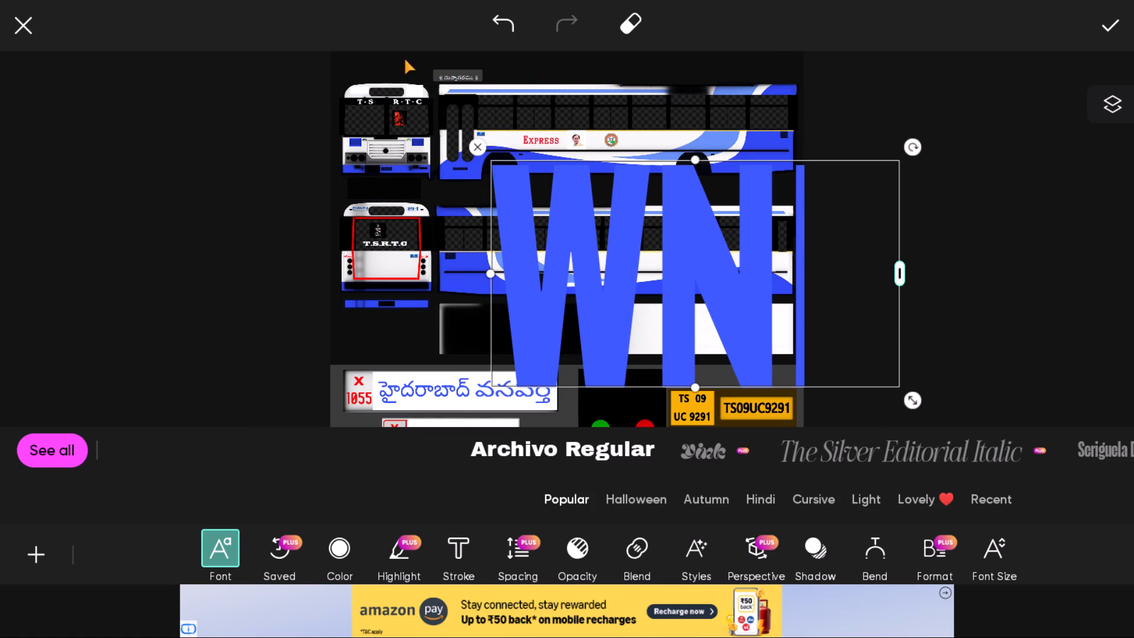
# Scale the white patch on the front roof header down slightly and nudge it towards the destination board.
pyautogui.click(413, 83)
pyautogui.click(411, 95)
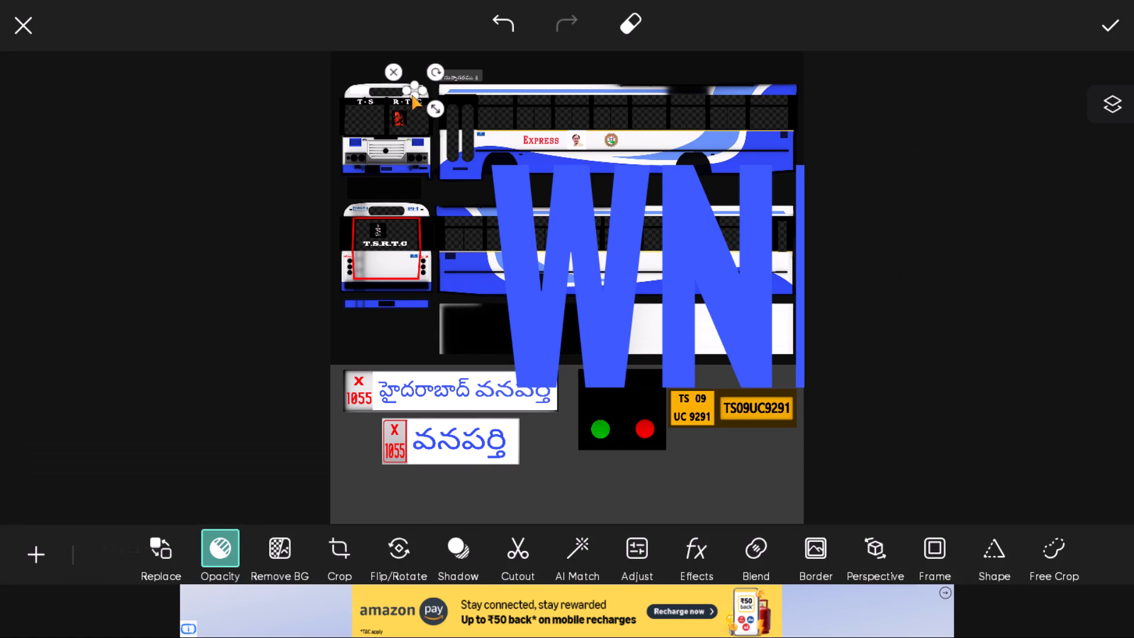
pyautogui.click(411, 95)
pyautogui.click(427, 89)
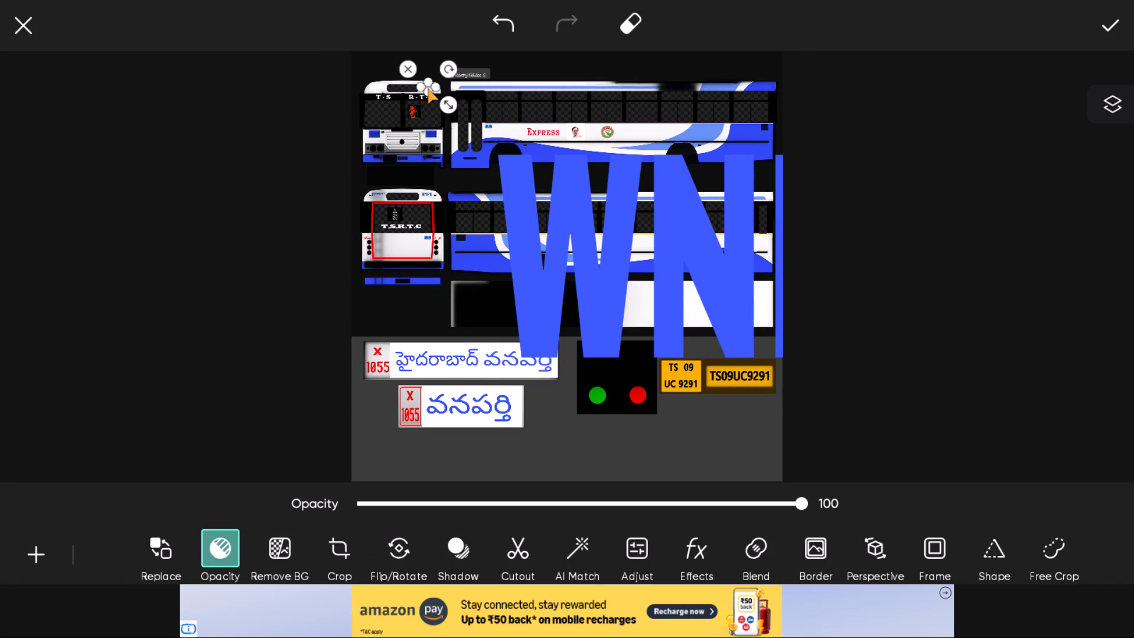
pyautogui.moveTo(427, 80); pyautogui.dragTo(427, 90)
pyautogui.click(428, 90)
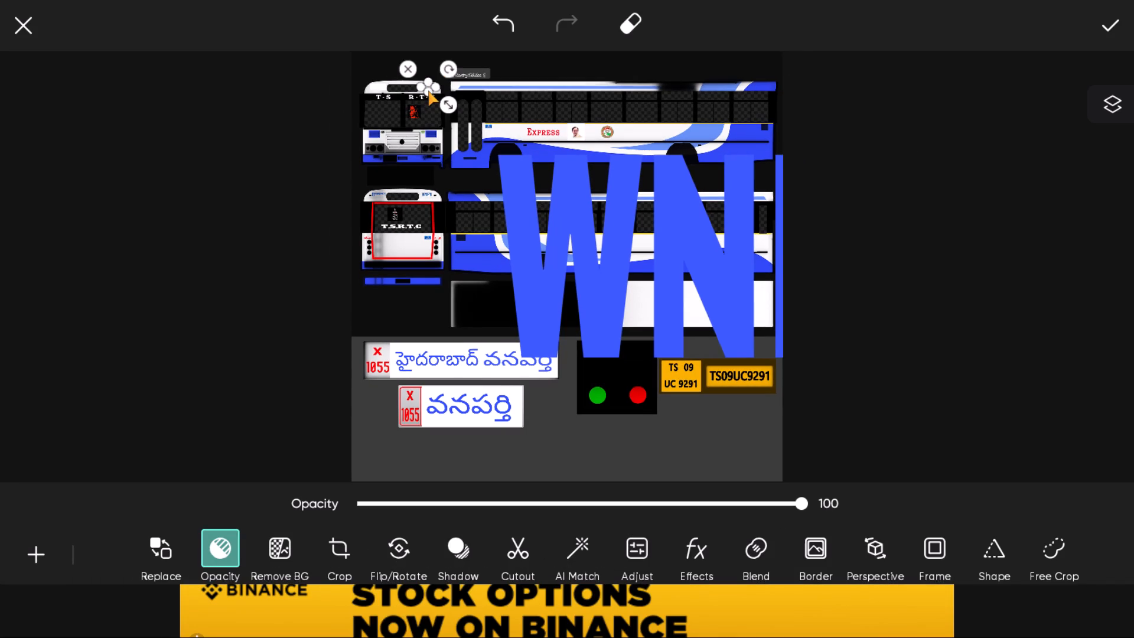
pyautogui.moveTo(449, 105); pyautogui.dragTo(444, 105)
pyautogui.click(246, 173)
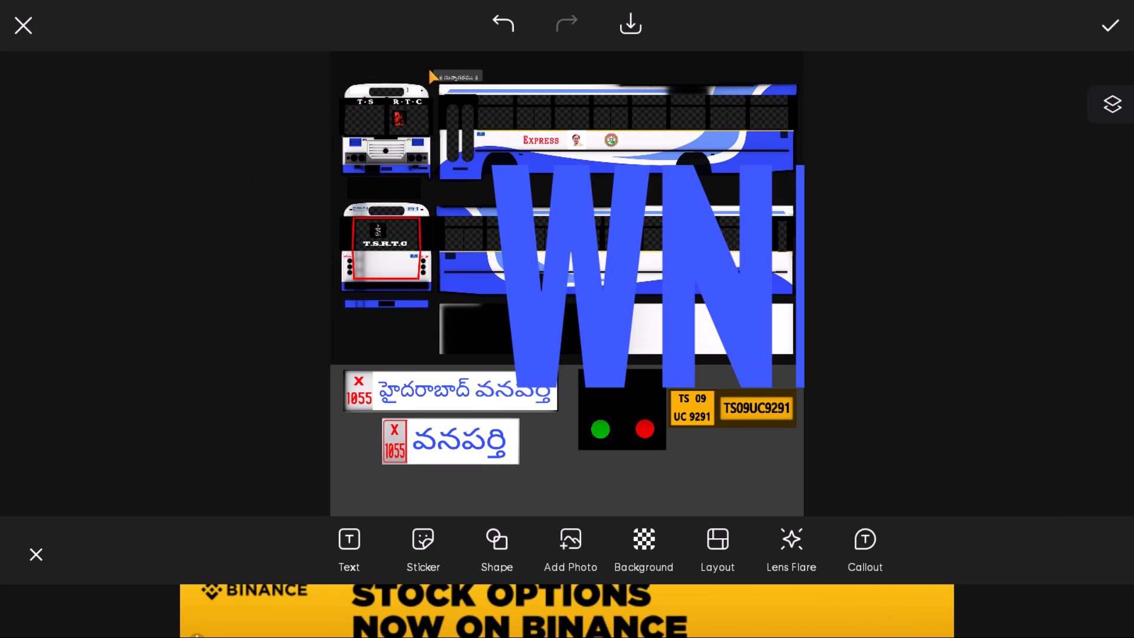
pyautogui.click(406, 94)
pyautogui.click(409, 89)
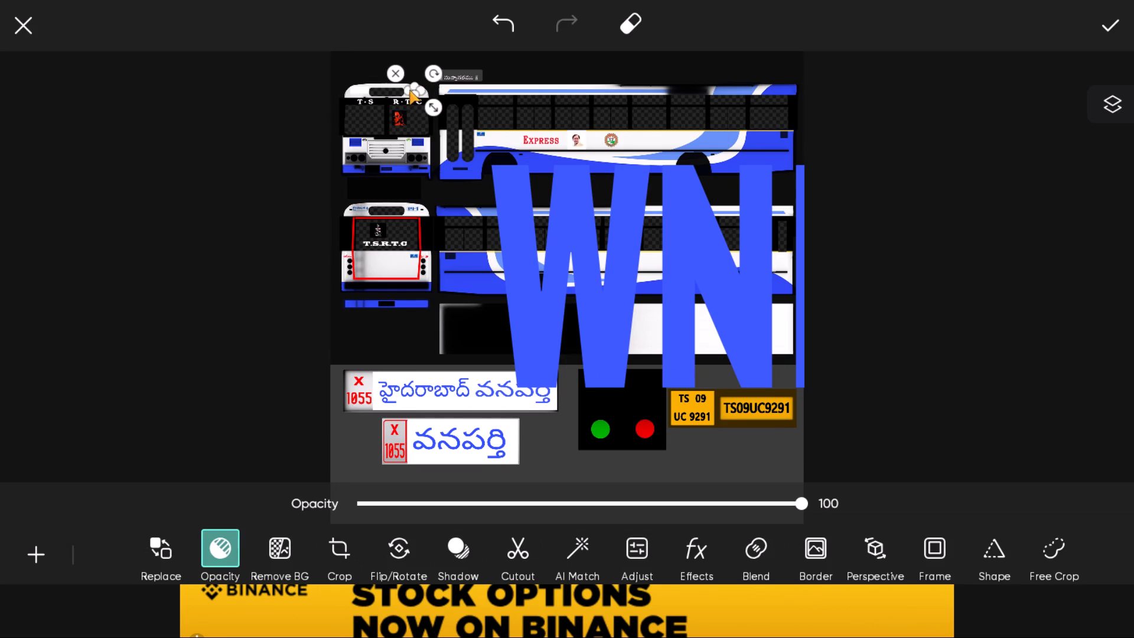
pyautogui.click(404, 89)
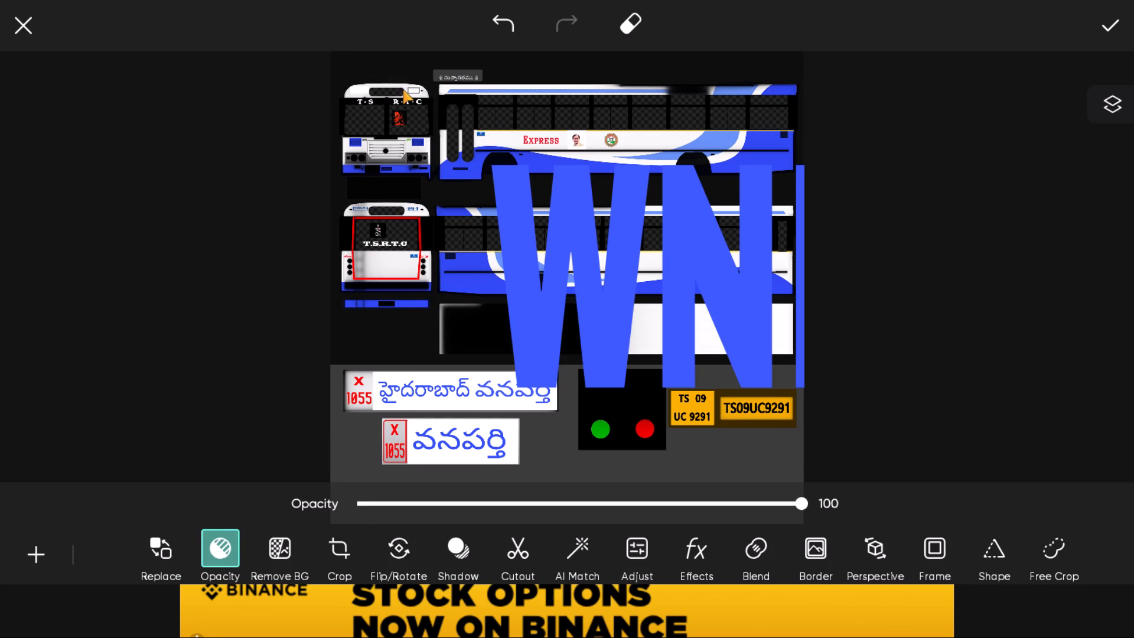
pyautogui.click(87, 202)
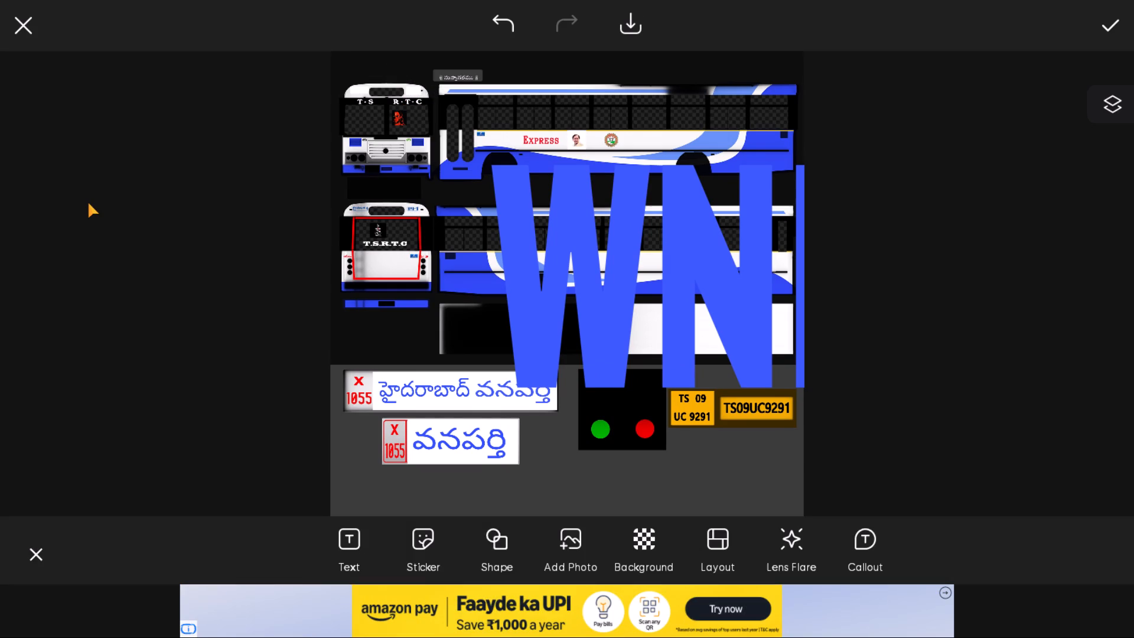
# Move the large WNP text fully inside the image and scale it down to a small label over the lower bus side view.
pyautogui.moveTo(700, 272); pyautogui.dragTo(527, 266)
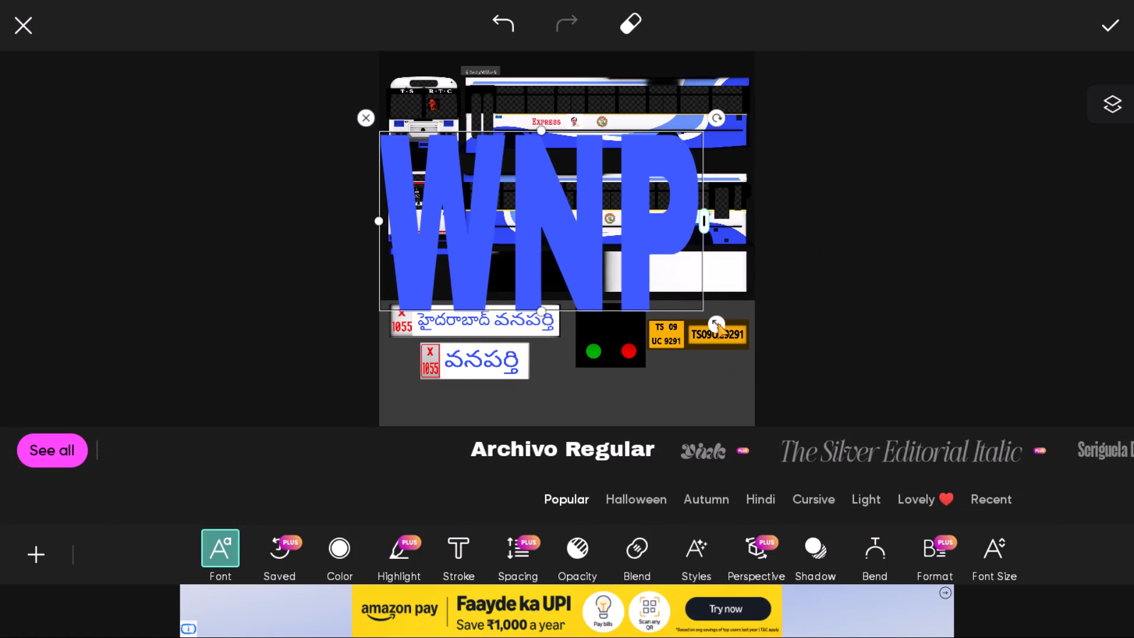
pyautogui.moveTo(716, 321); pyautogui.dragTo(608, 263)
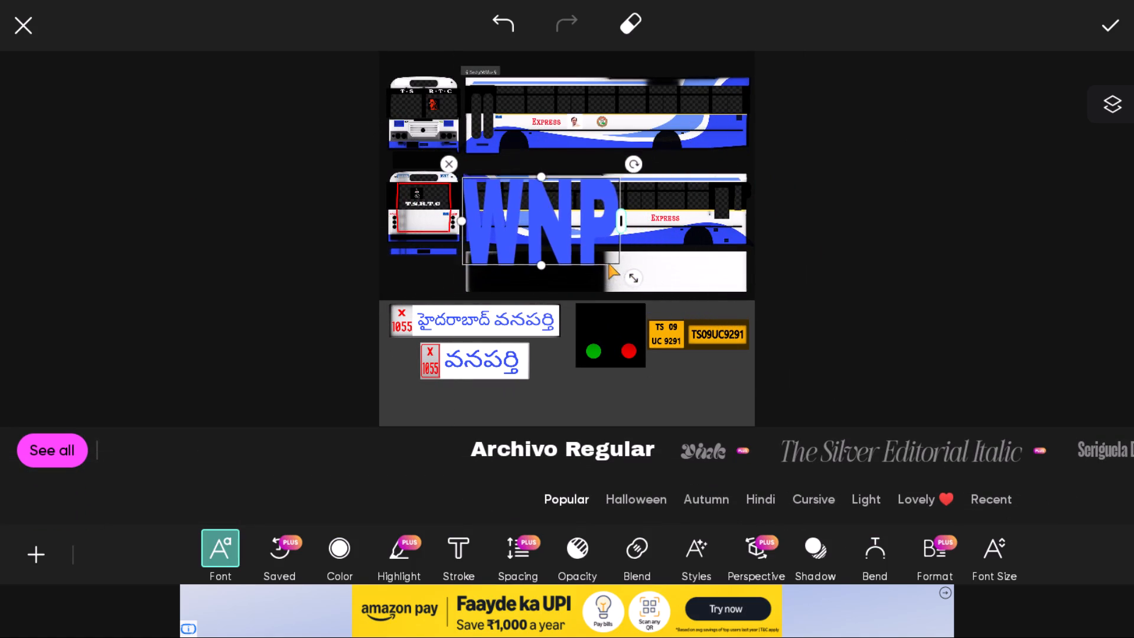
pyautogui.moveTo(608, 263); pyautogui.dragTo(552, 222)
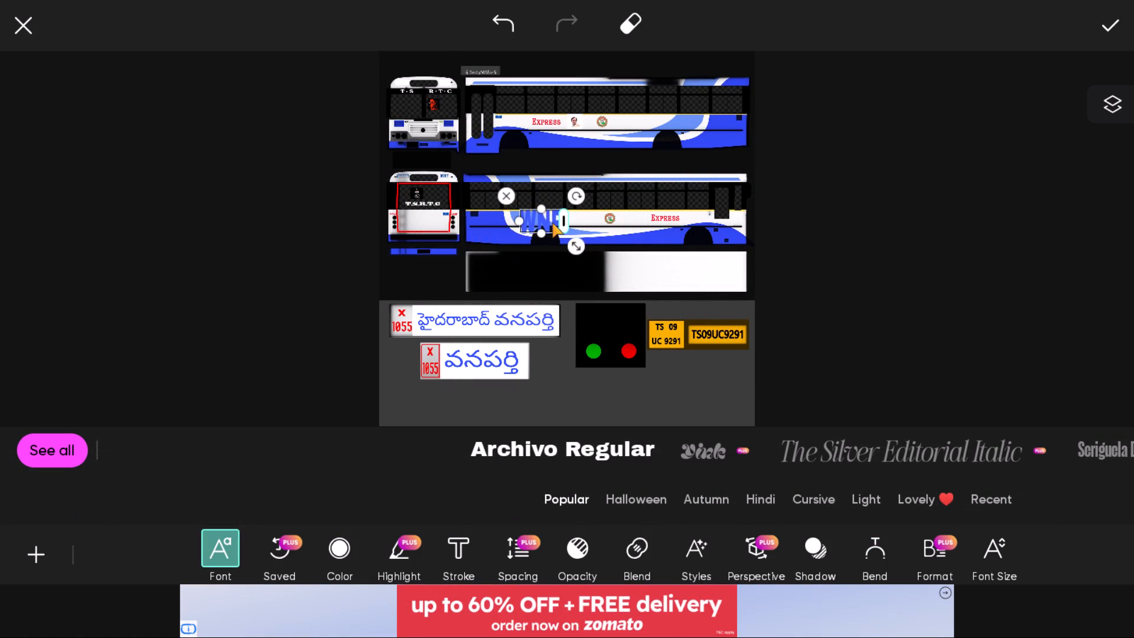
pyautogui.moveTo(552, 222); pyautogui.dragTo(547, 218)
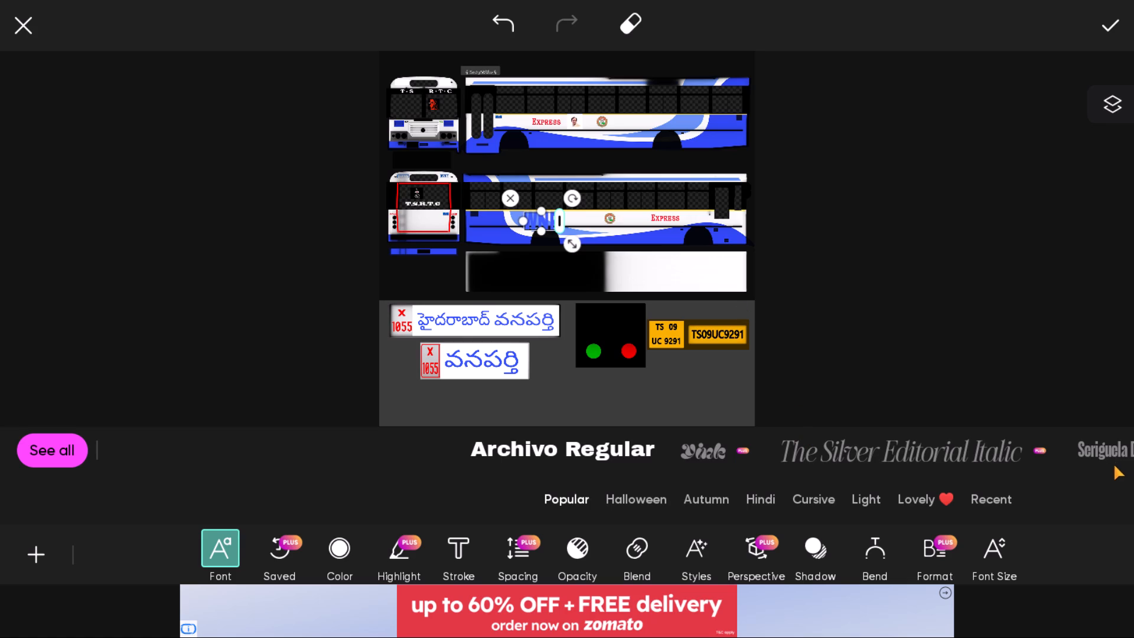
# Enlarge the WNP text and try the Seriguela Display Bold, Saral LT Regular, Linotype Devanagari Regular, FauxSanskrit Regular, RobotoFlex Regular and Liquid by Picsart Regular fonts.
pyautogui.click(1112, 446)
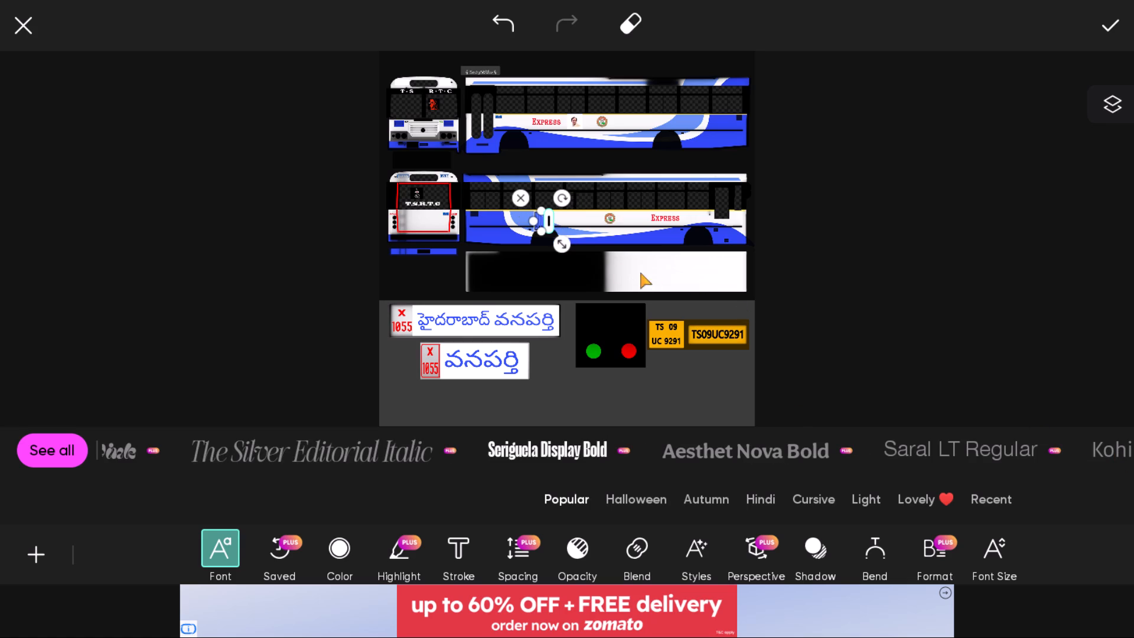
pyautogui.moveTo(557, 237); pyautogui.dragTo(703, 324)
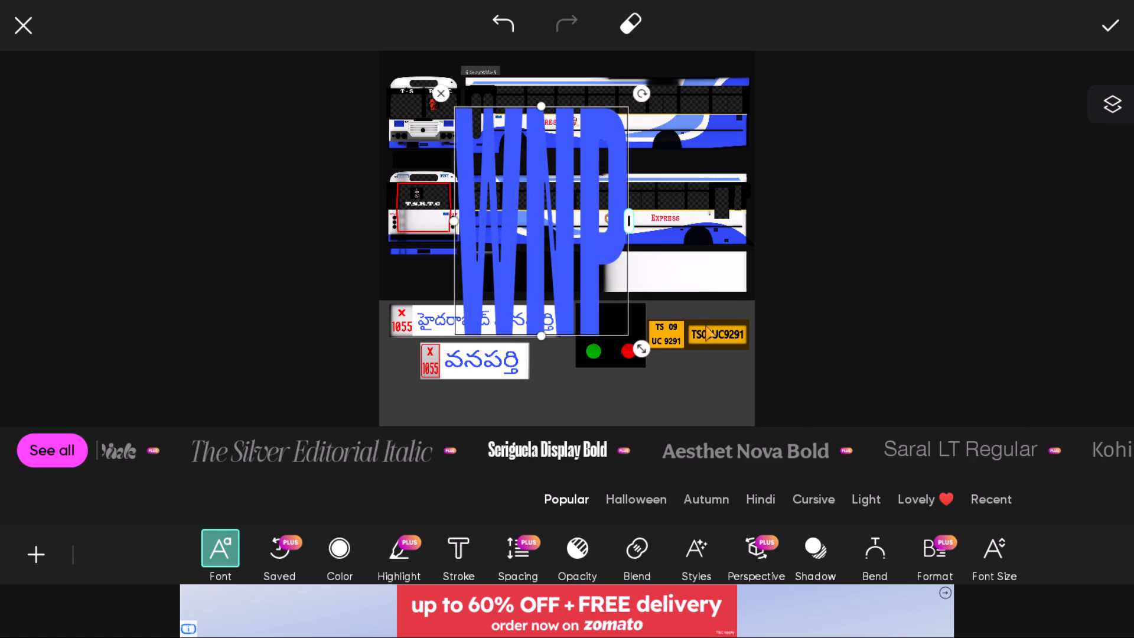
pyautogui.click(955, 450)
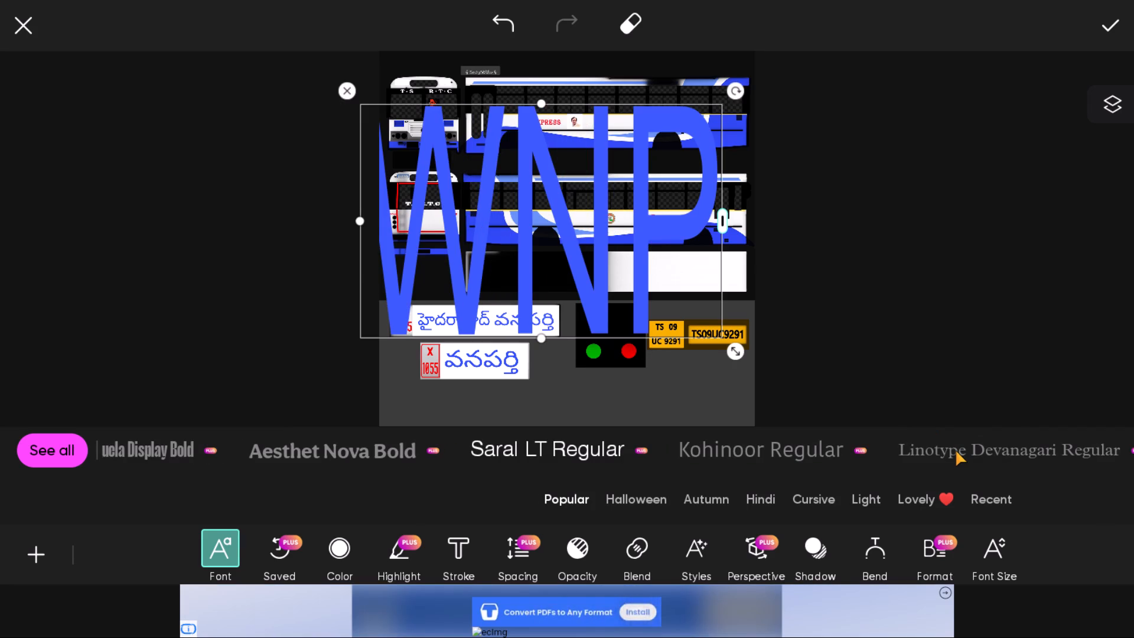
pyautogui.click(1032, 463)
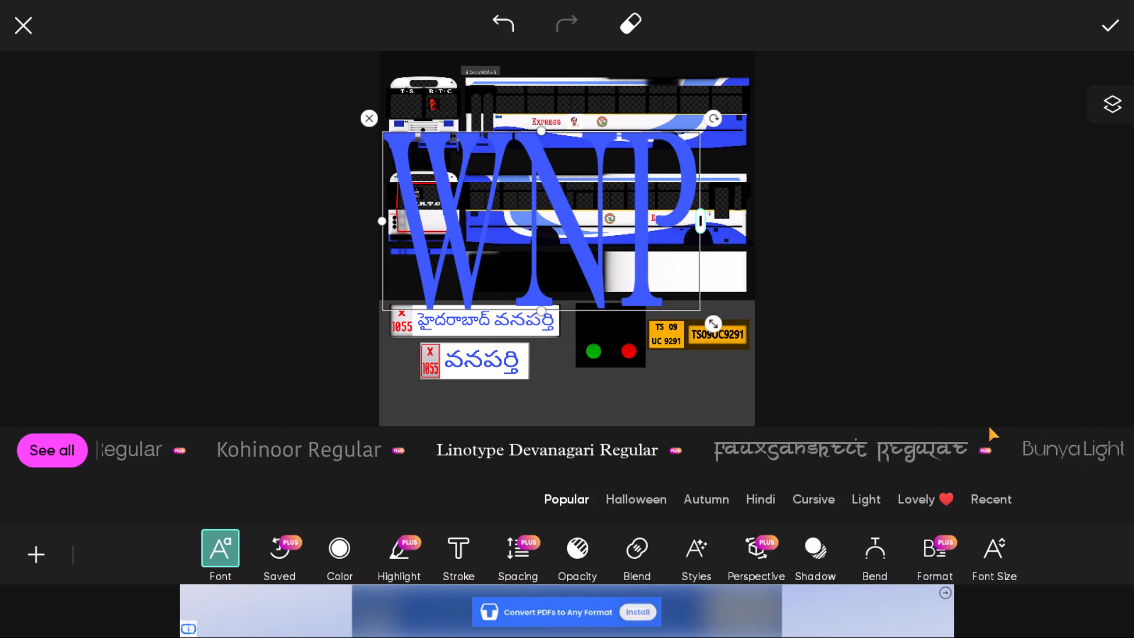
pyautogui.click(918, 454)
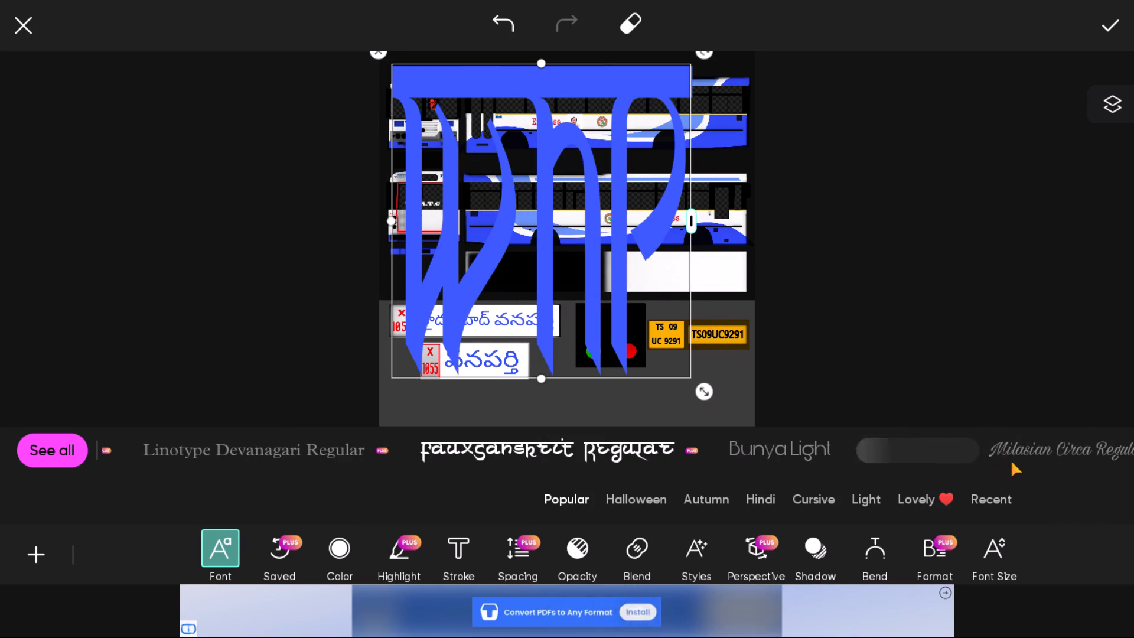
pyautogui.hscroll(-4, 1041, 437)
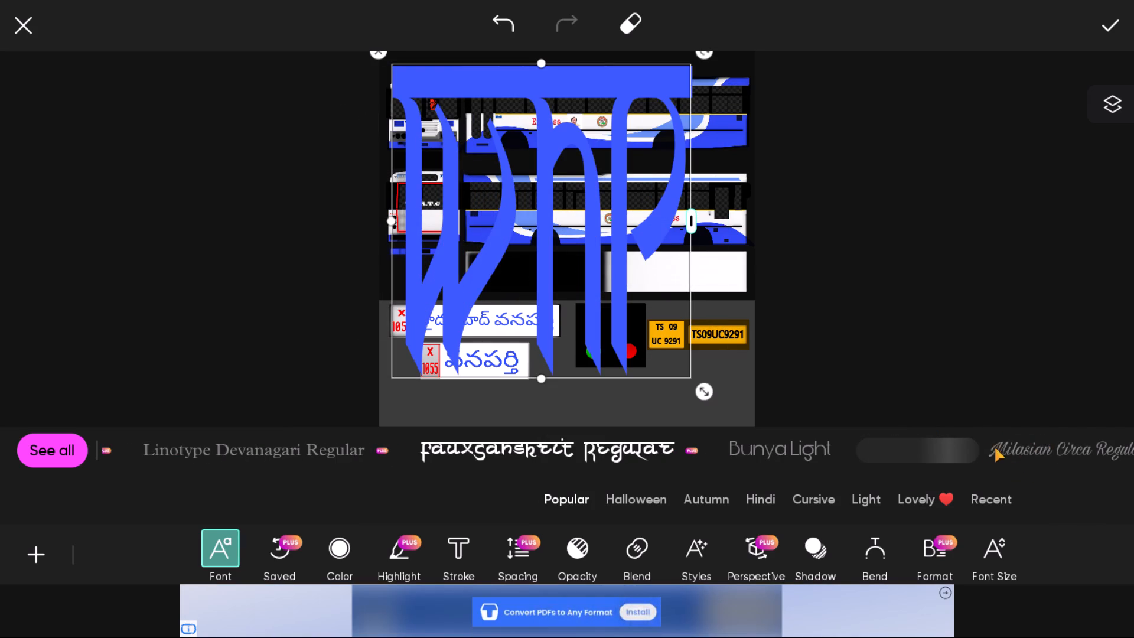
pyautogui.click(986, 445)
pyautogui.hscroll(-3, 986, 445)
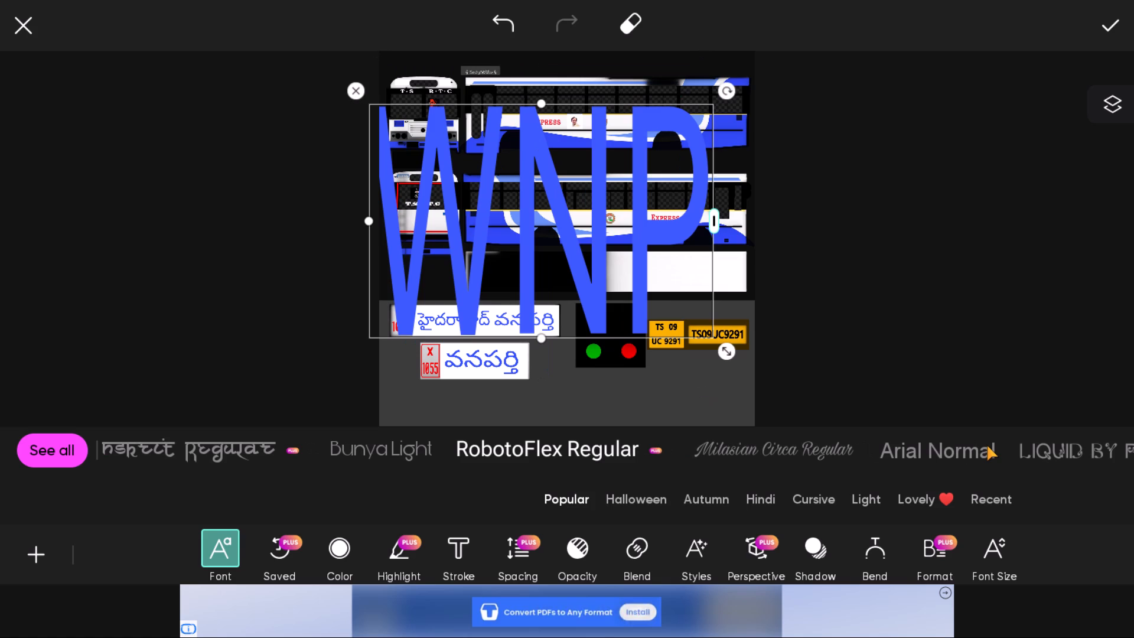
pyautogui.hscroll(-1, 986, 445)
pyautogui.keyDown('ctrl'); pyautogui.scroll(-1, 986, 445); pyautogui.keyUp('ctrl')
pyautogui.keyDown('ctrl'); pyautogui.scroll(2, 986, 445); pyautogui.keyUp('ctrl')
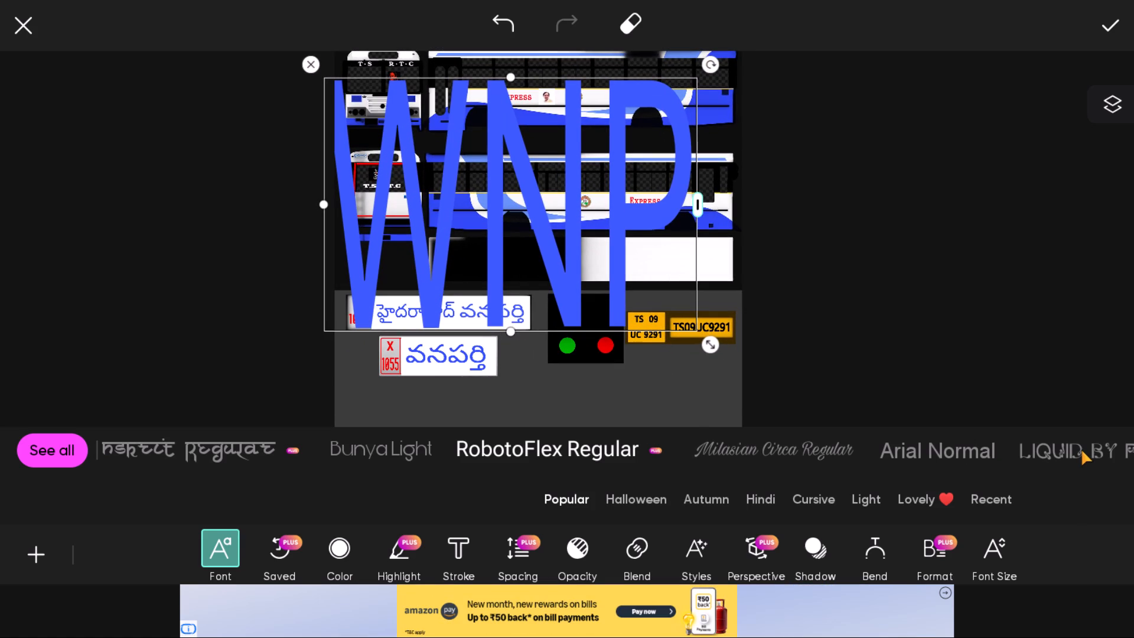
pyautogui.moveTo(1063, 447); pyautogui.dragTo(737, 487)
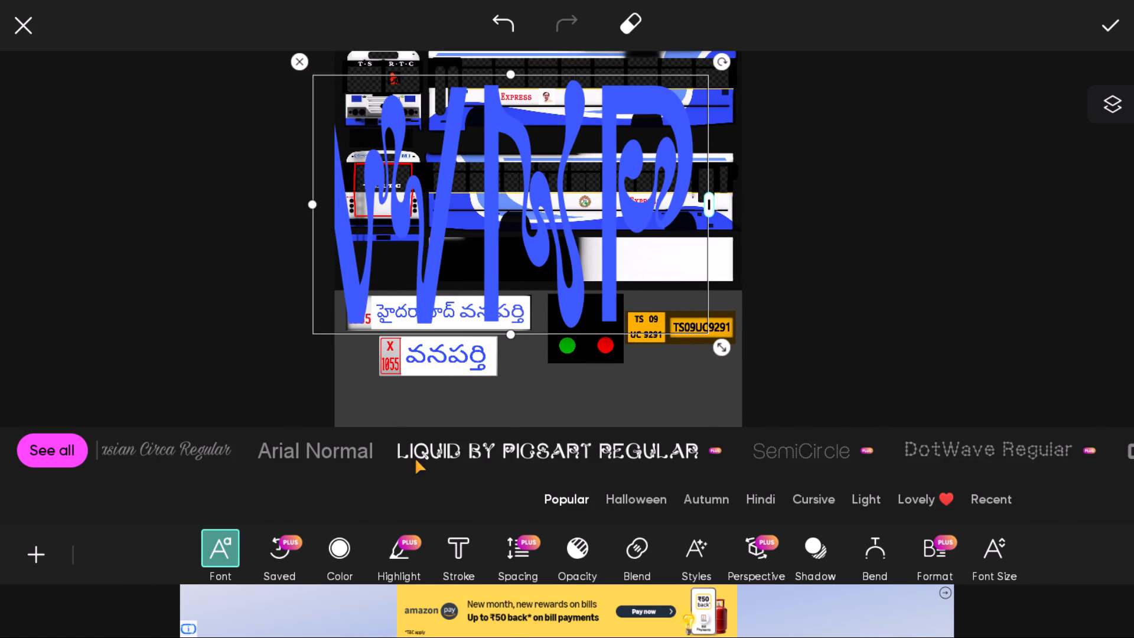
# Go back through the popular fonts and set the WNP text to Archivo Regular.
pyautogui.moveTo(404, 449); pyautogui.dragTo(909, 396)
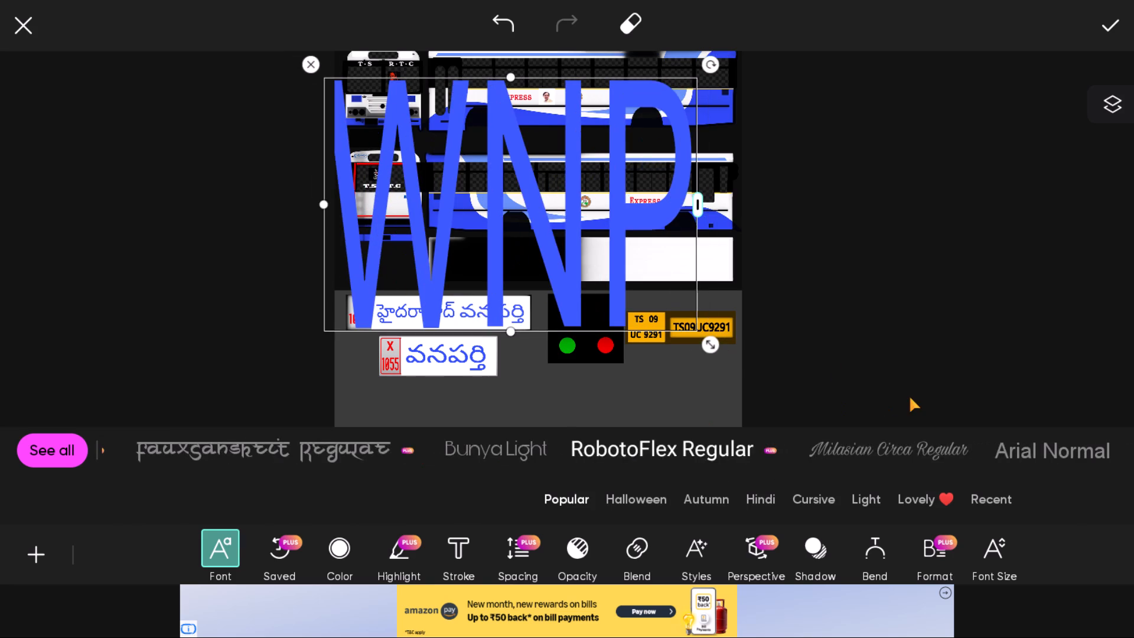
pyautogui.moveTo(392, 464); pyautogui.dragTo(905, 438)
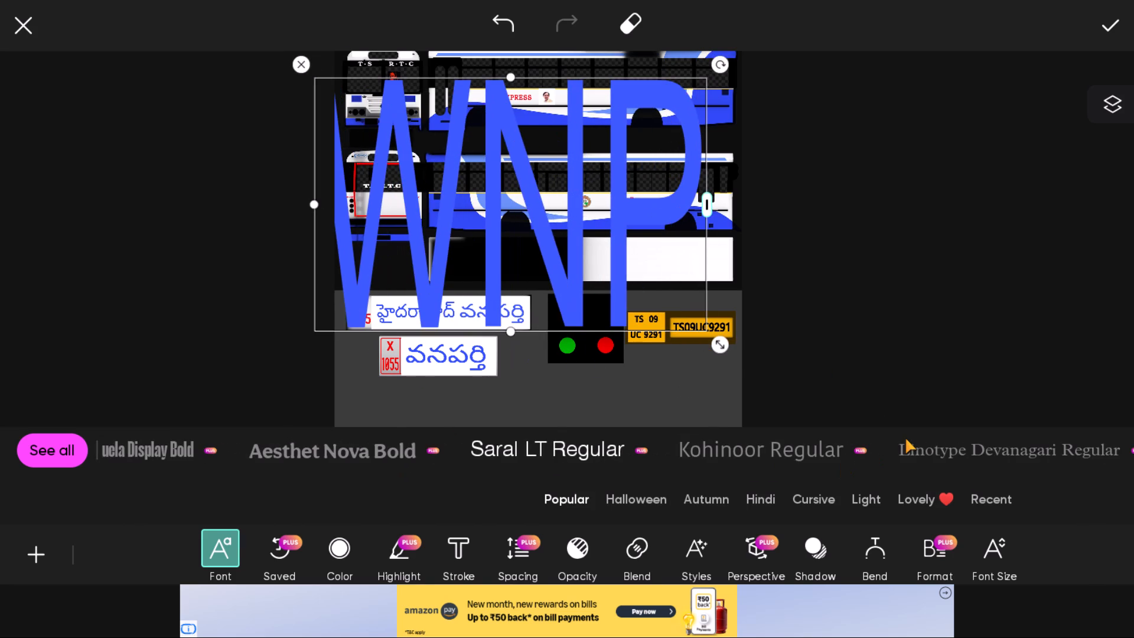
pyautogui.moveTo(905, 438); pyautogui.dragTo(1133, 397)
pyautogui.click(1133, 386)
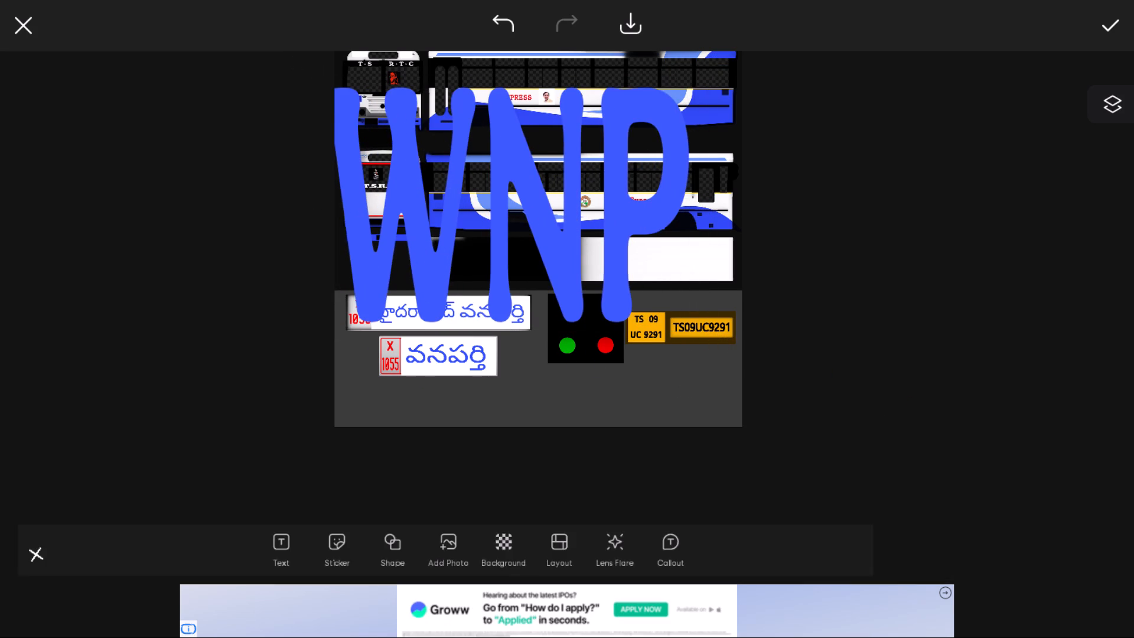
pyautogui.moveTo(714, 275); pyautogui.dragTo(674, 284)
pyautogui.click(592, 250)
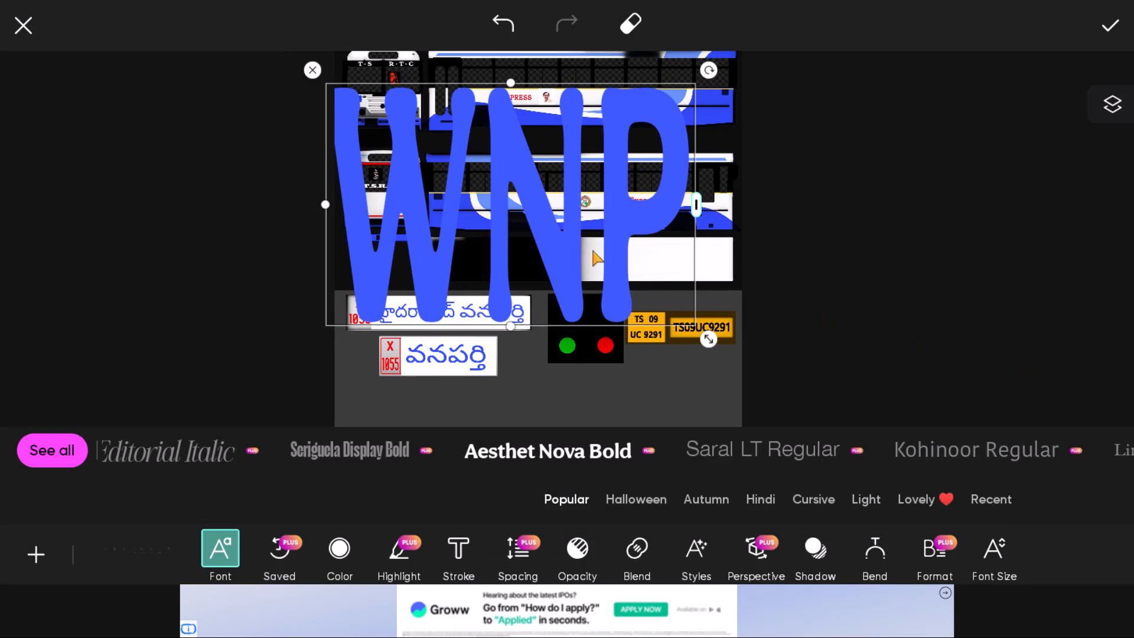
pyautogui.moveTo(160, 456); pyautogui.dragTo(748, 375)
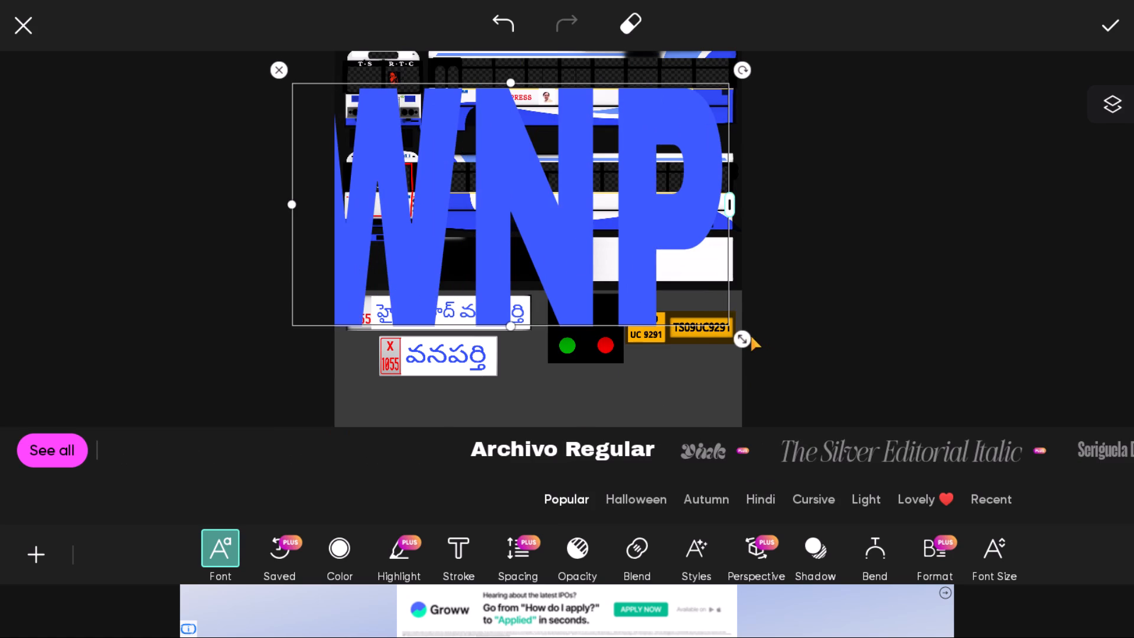
# Scale the oversized WNP text down to a medium-sized label over the lower bus side view.
pyautogui.moveTo(739, 336); pyautogui.dragTo(695, 292)
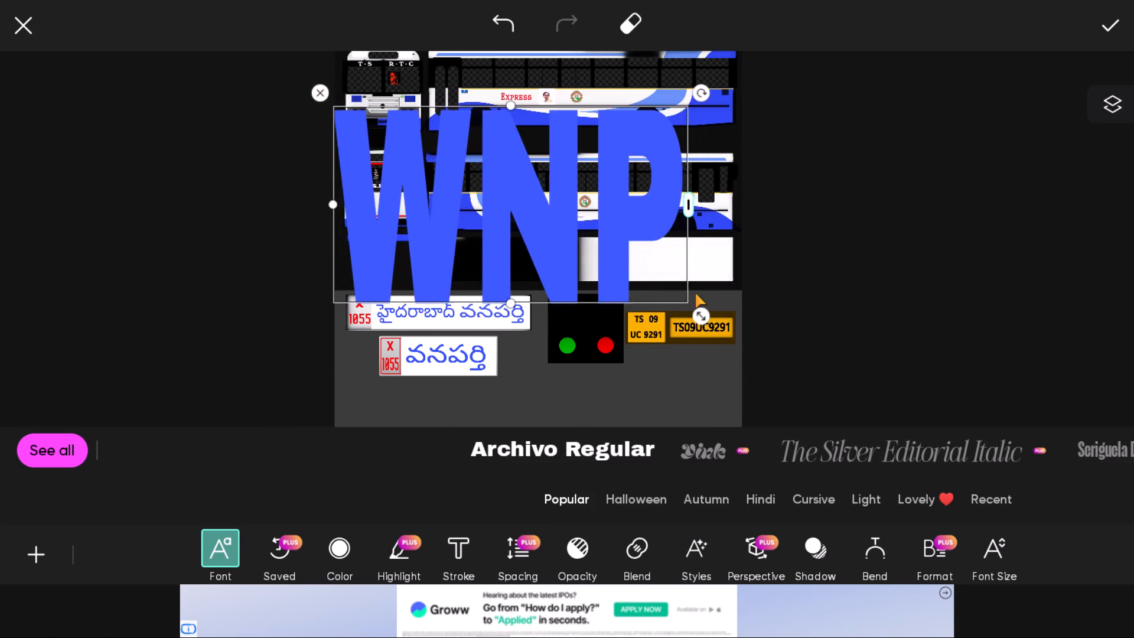
pyautogui.moveTo(695, 292); pyautogui.dragTo(524, 165)
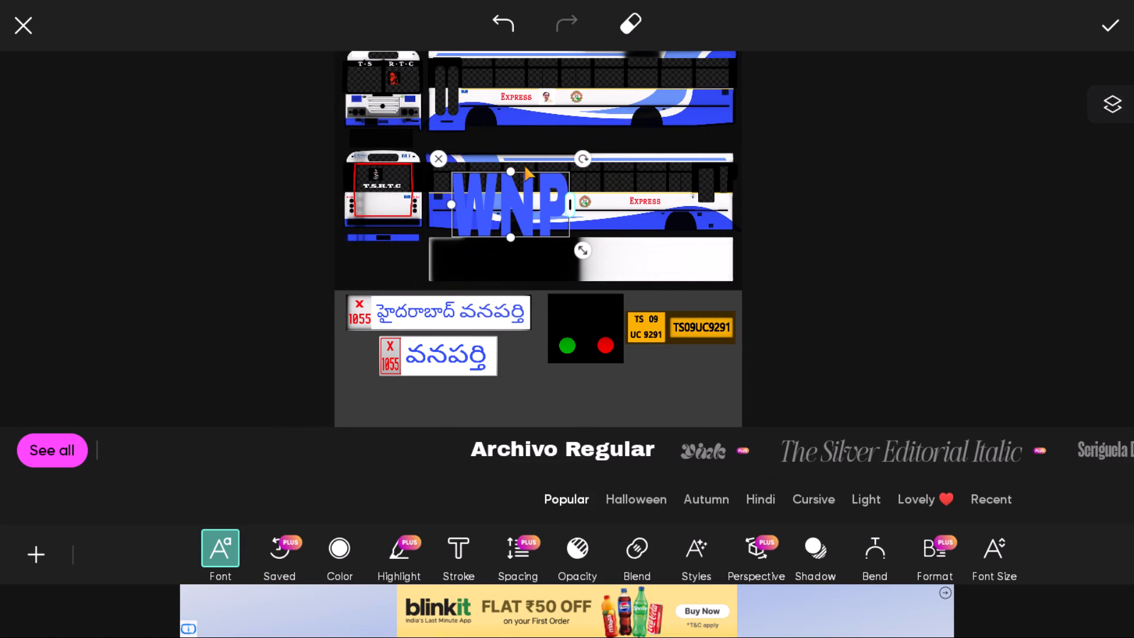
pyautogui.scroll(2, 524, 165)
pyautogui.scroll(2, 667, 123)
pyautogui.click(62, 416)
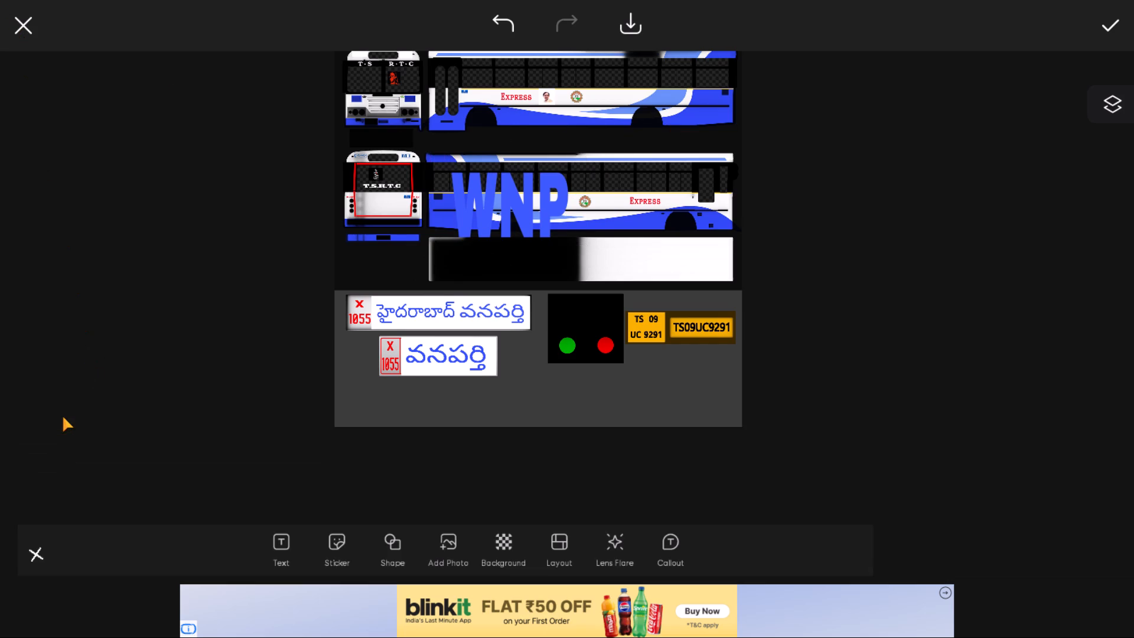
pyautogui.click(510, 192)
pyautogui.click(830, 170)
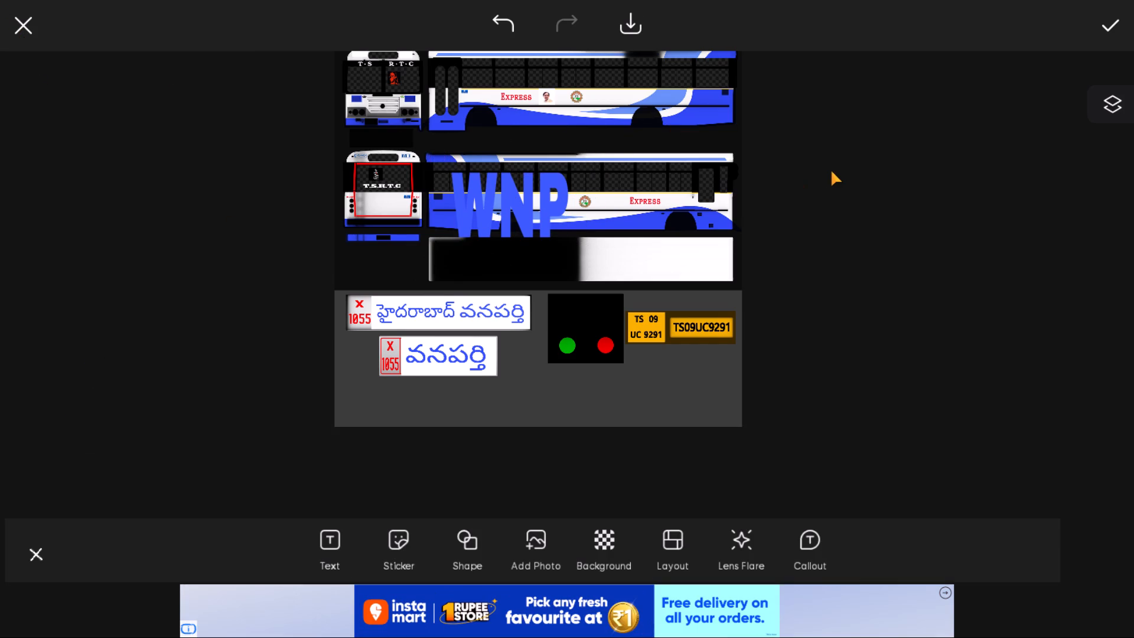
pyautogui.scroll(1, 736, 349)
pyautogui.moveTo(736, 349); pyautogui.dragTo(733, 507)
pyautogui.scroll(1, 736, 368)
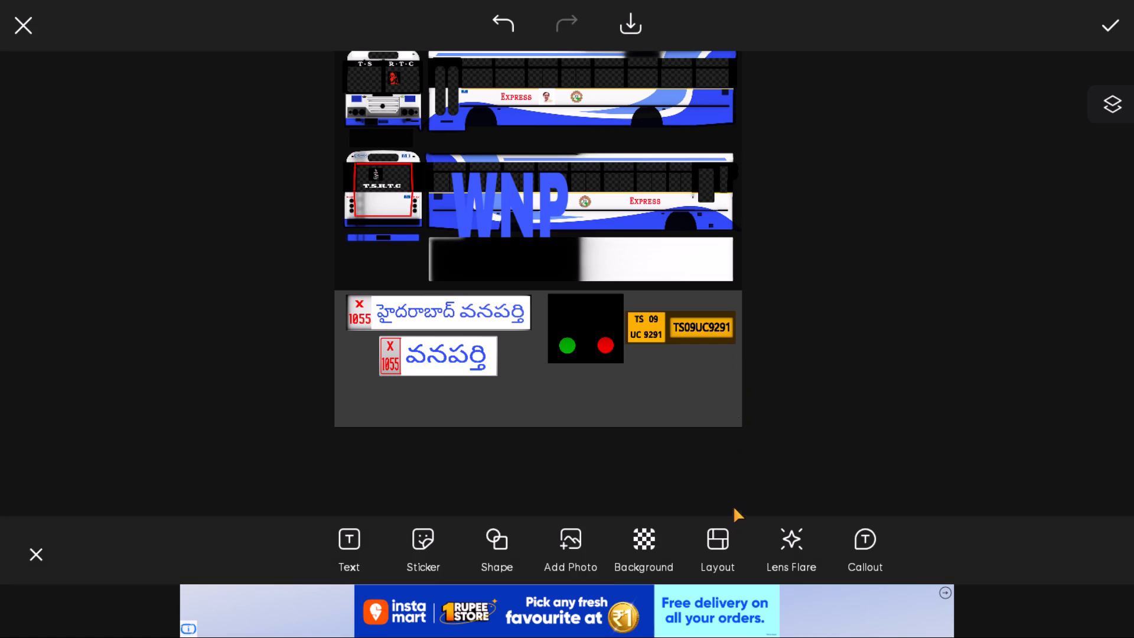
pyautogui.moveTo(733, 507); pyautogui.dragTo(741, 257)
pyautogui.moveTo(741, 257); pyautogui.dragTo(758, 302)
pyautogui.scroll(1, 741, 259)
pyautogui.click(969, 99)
# Show the layers and lock both white patch layers beneath the WNP text, leaving the text layer unlocked.
pyautogui.click(1106, 97)
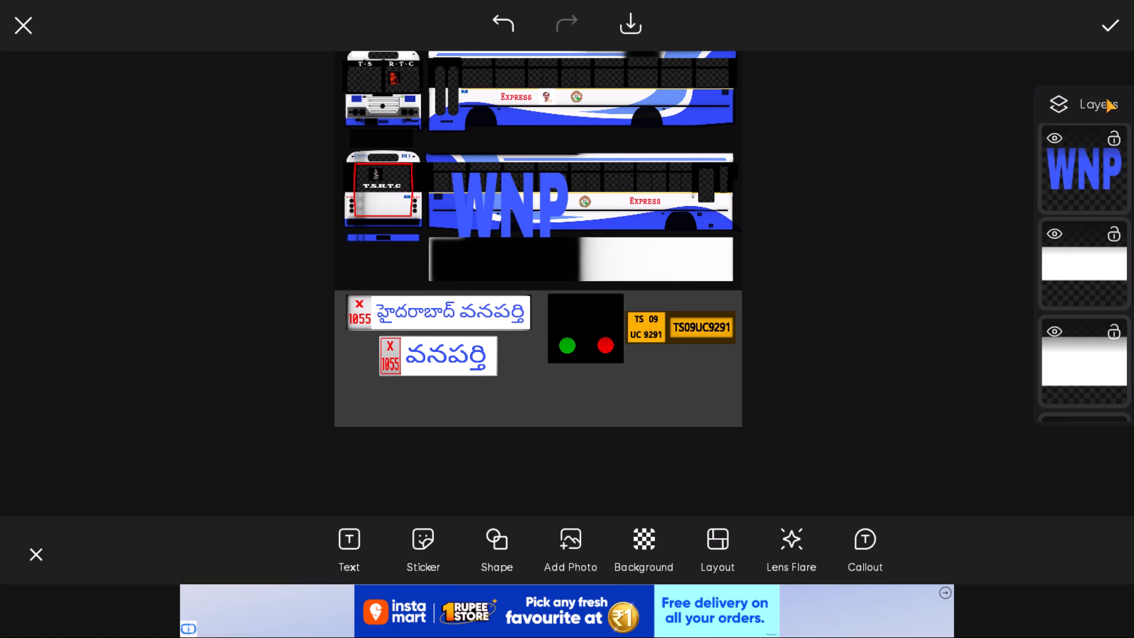
pyautogui.click(1077, 269)
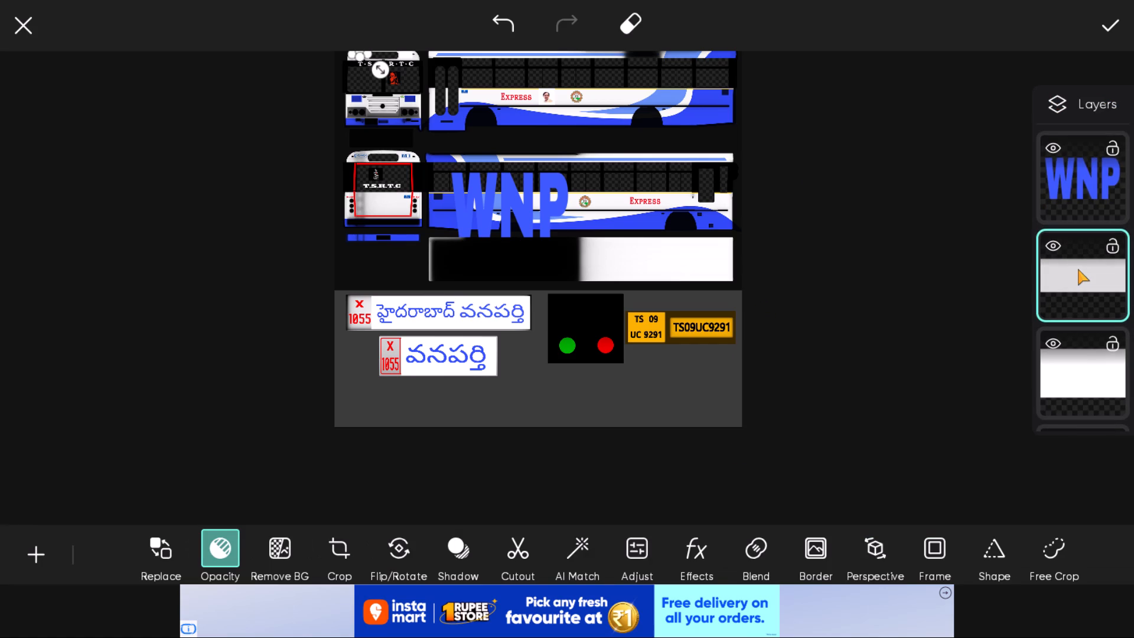
pyautogui.click(1100, 366)
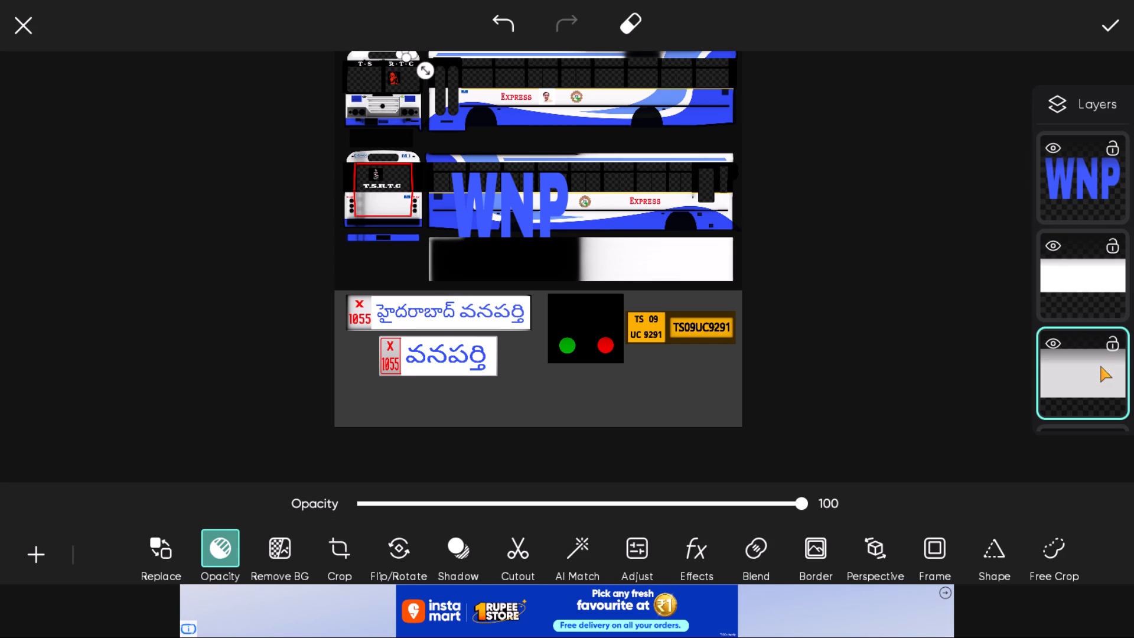
pyautogui.click(1099, 190)
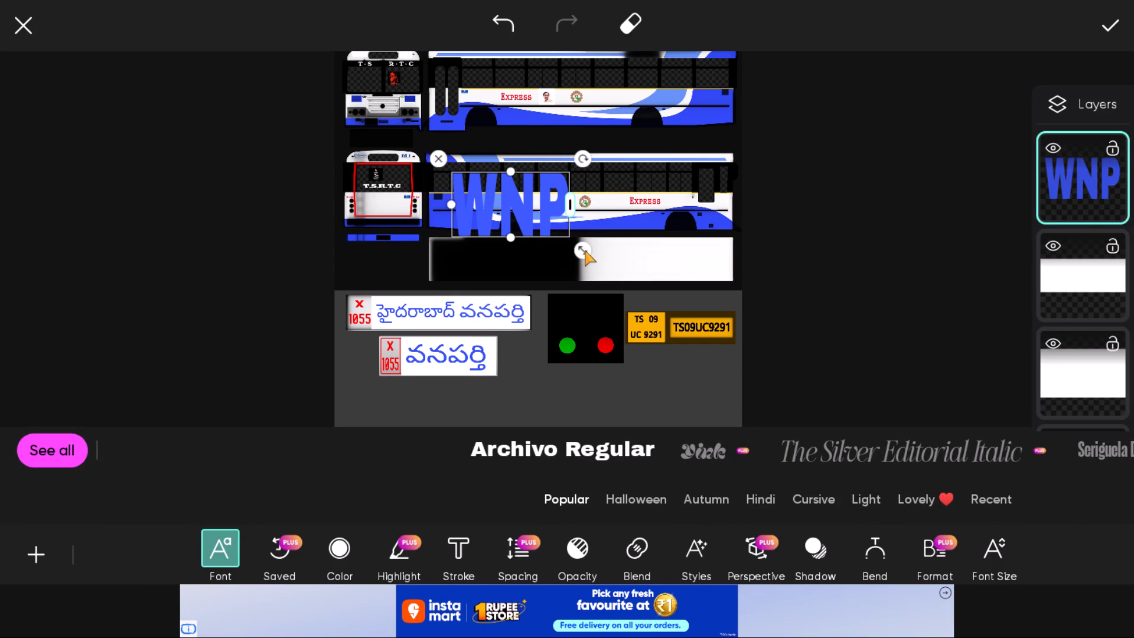
pyautogui.click(1107, 253)
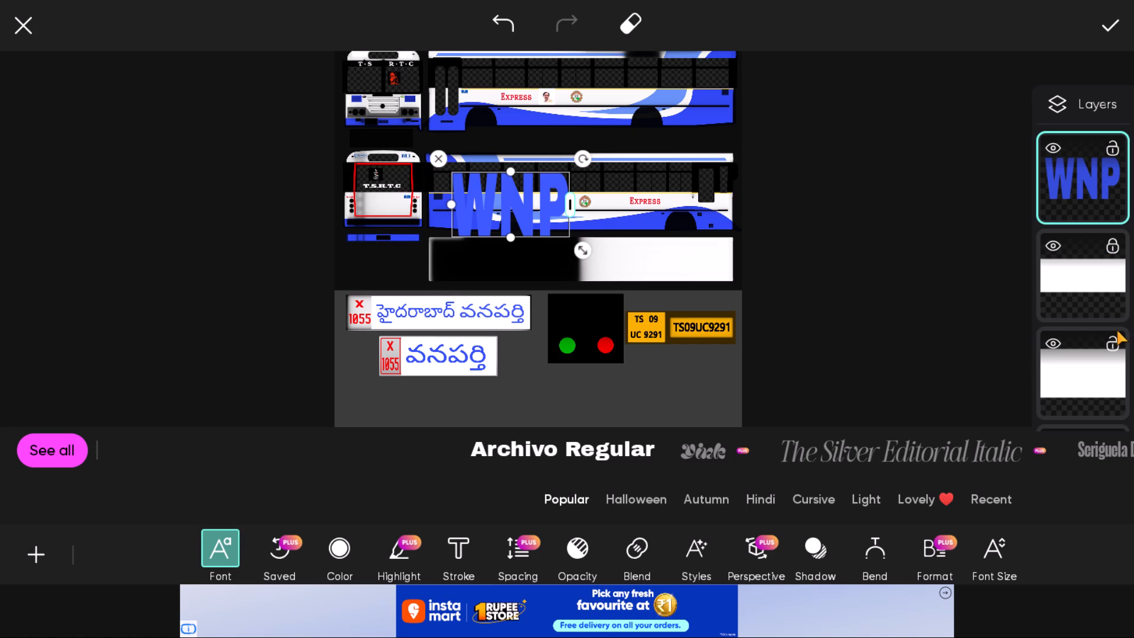
pyautogui.click(1116, 330)
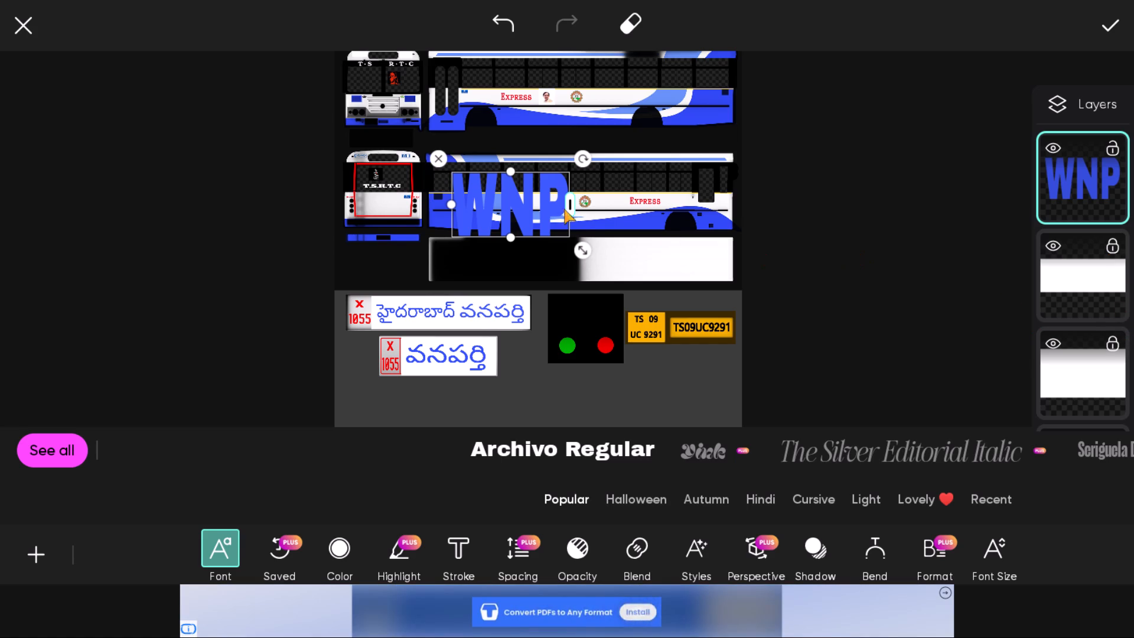
# Shrink the WNP text to a small label, move it beside the door-end wheel of the upper bus side view, and deselect it.
pyautogui.moveTo(586, 256); pyautogui.dragTo(543, 231)
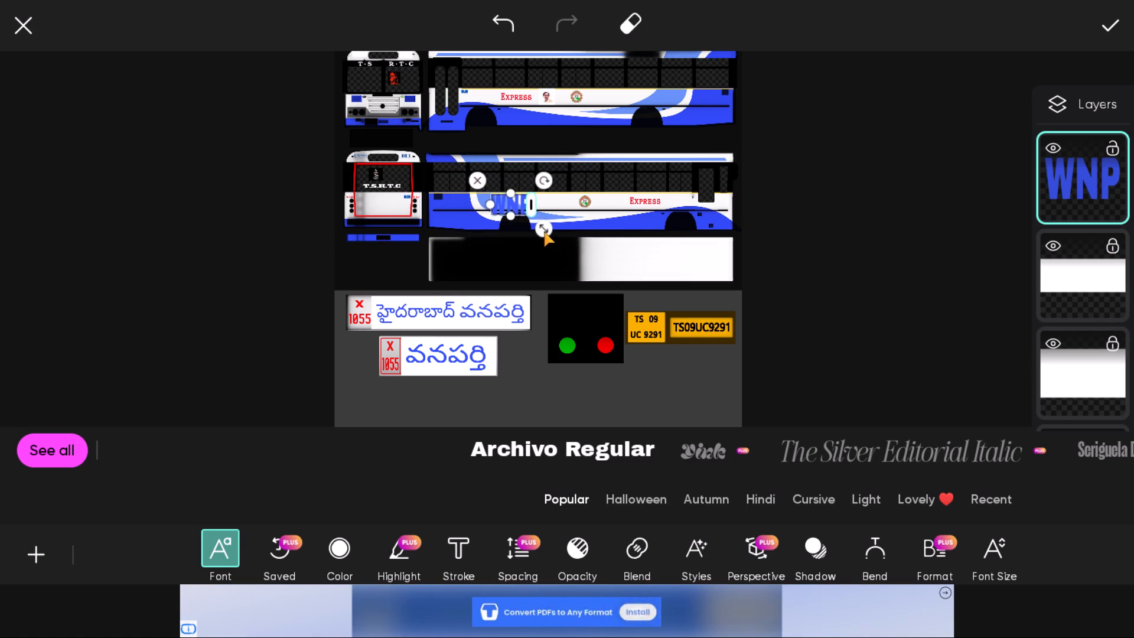
pyautogui.moveTo(543, 231); pyautogui.dragTo(538, 226)
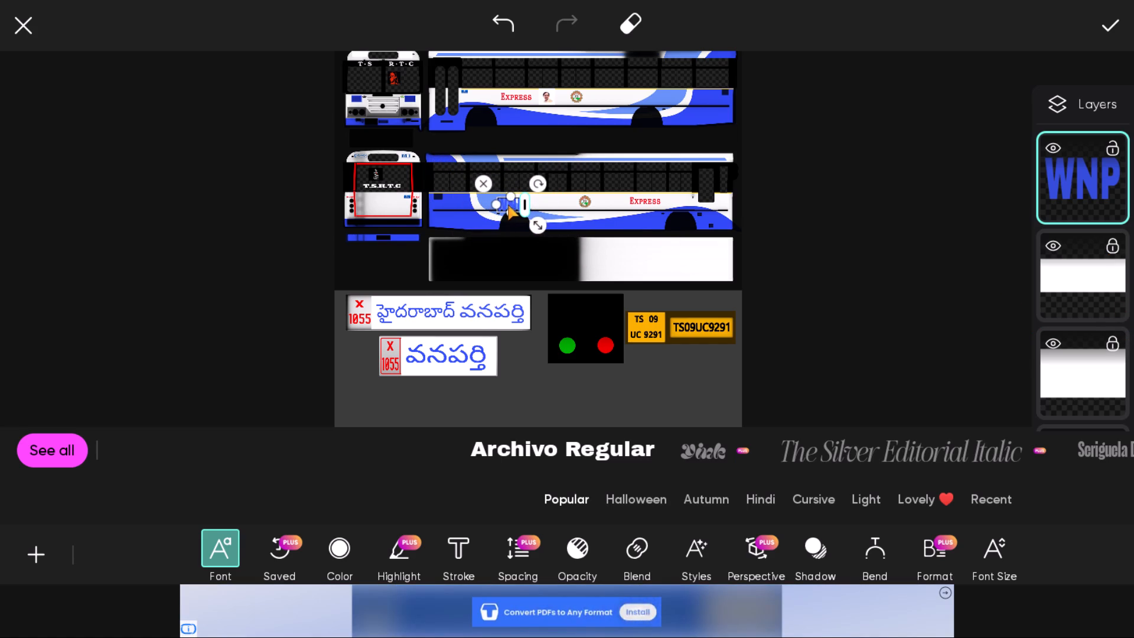
pyautogui.moveTo(507, 204); pyautogui.dragTo(381, 38)
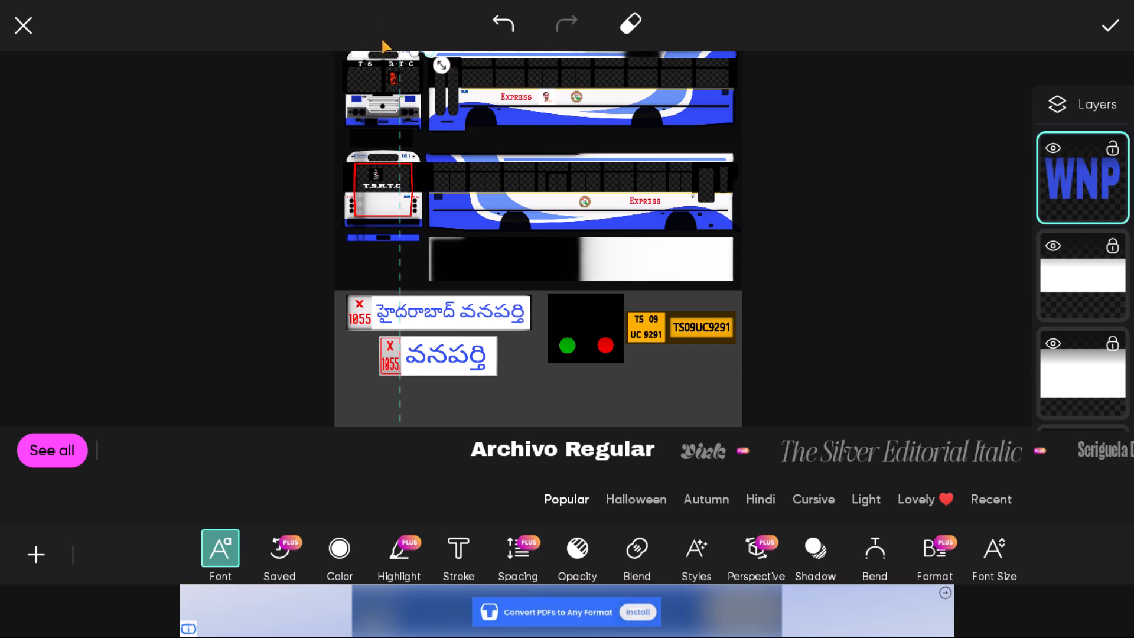
pyautogui.moveTo(381, 38); pyautogui.dragTo(432, 105)
pyautogui.click(114, 322)
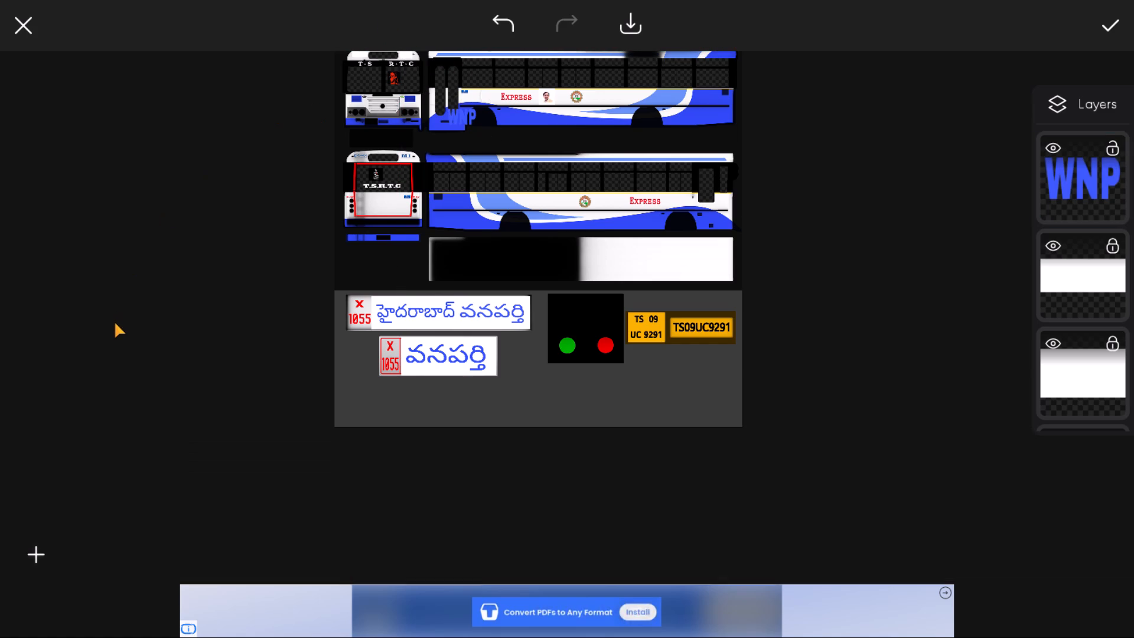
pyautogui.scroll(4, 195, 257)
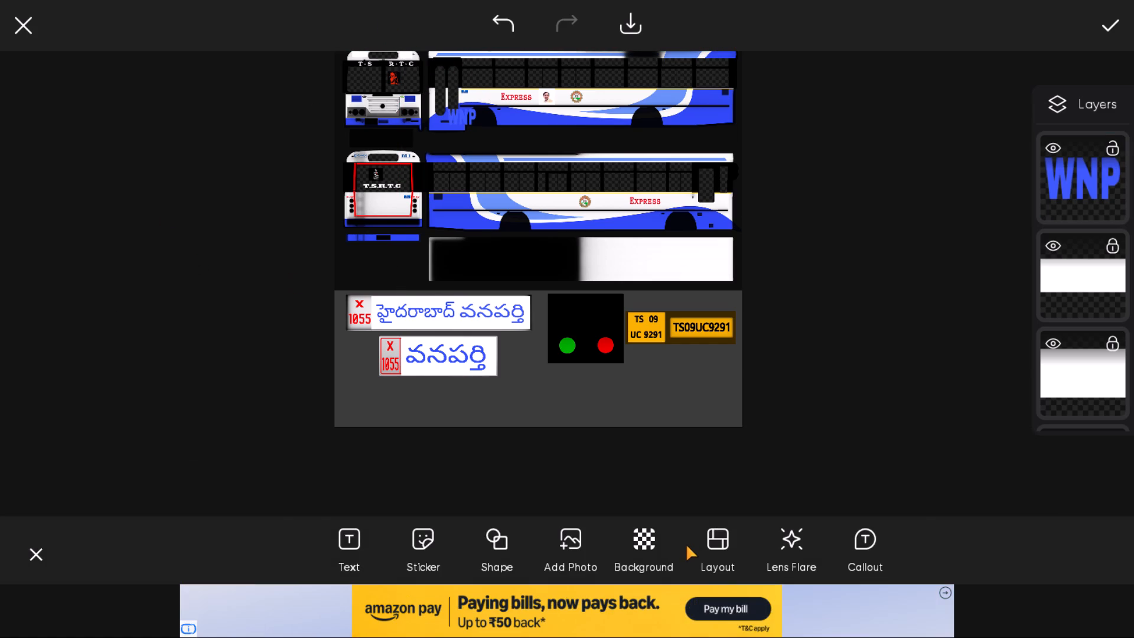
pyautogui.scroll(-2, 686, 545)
# Leave the full-screen view and open the Windows search.
pyautogui.press('Escape')
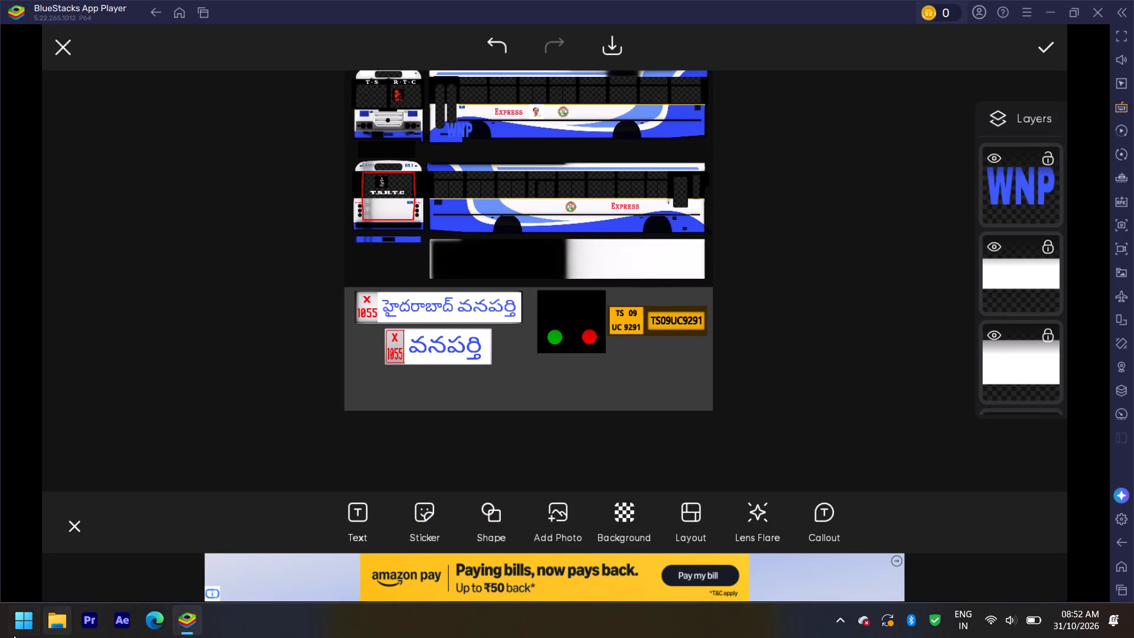
pyautogui.click(6, 633)
pyautogui.click(211, 90)
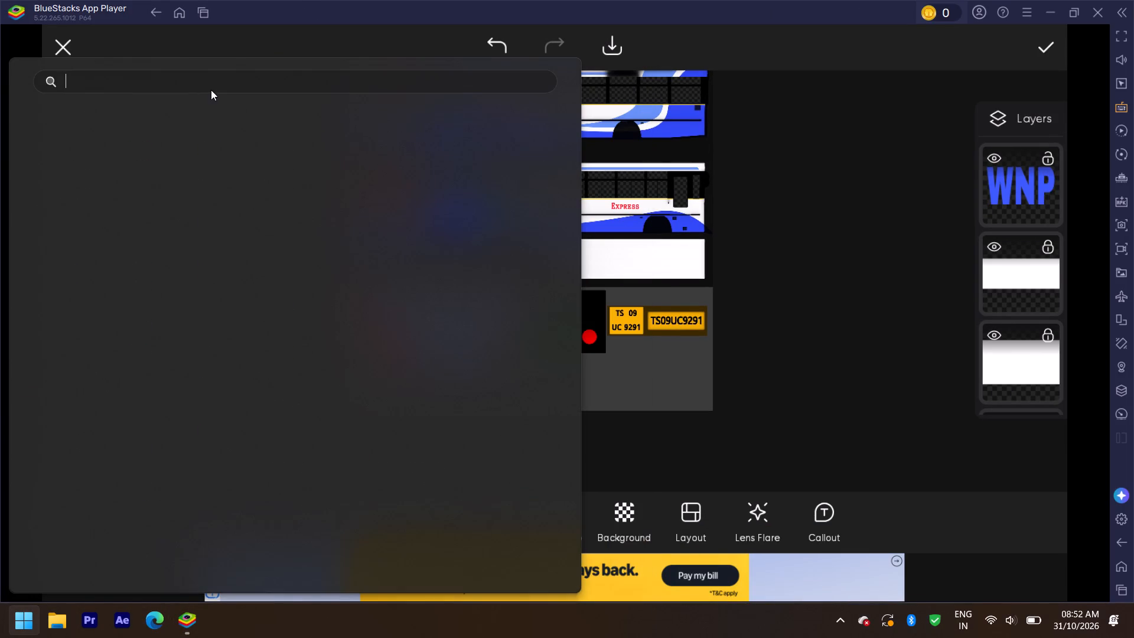
pyautogui.click(161, 159)
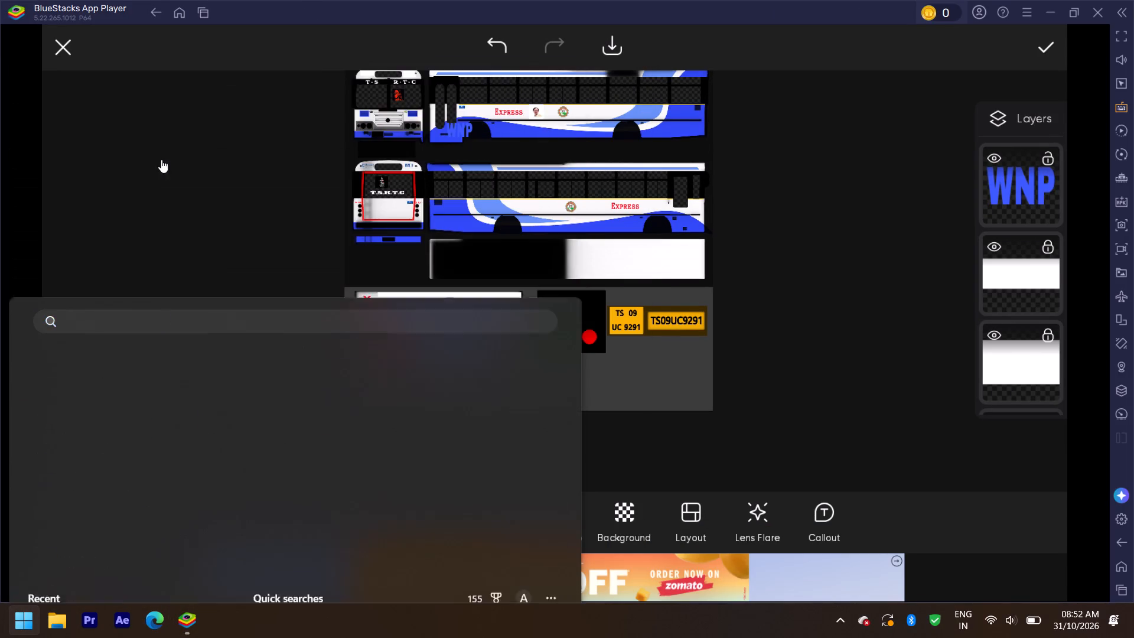
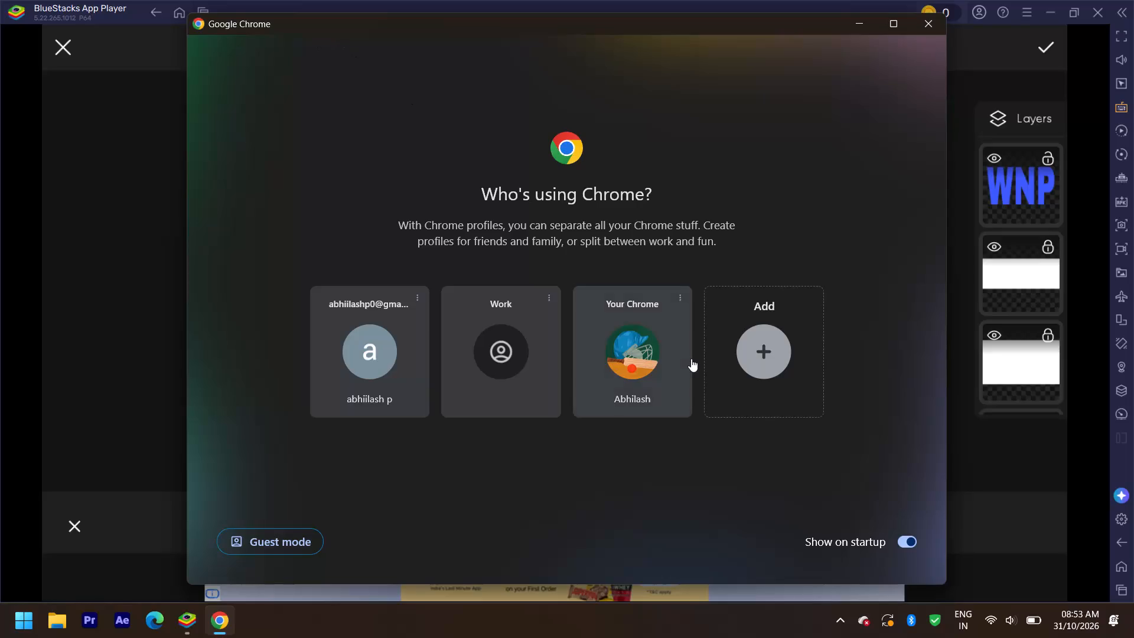
# Open Chrome with the personal "Your Chrome" profile, search Google for youtube, and open the YouTube site.
pyautogui.click(690, 359)
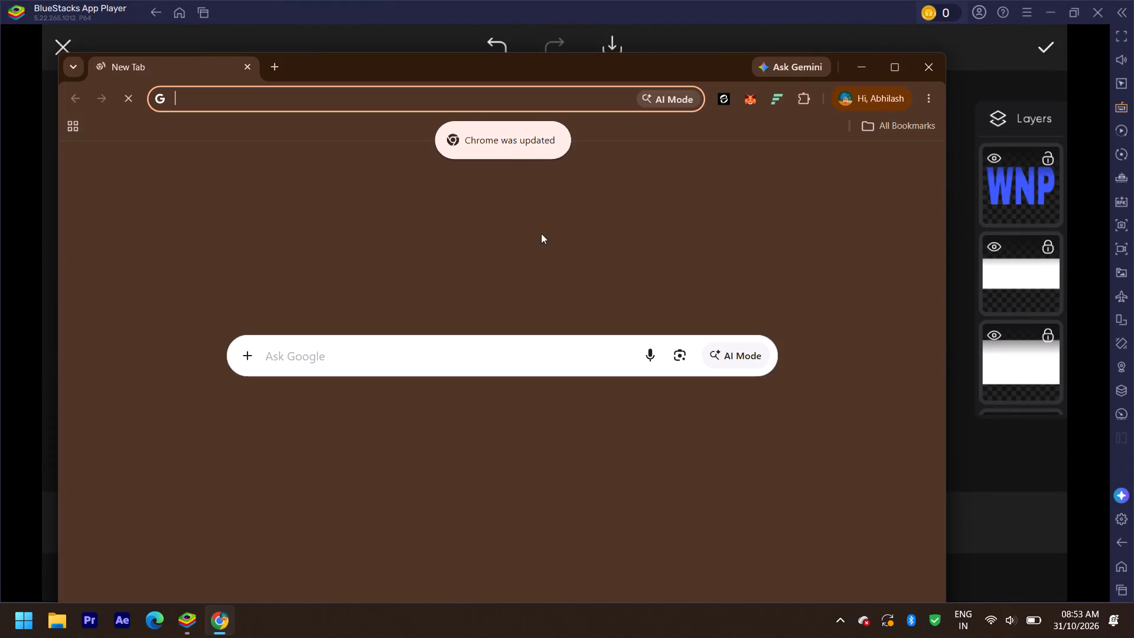
pyautogui.click(463, 373)
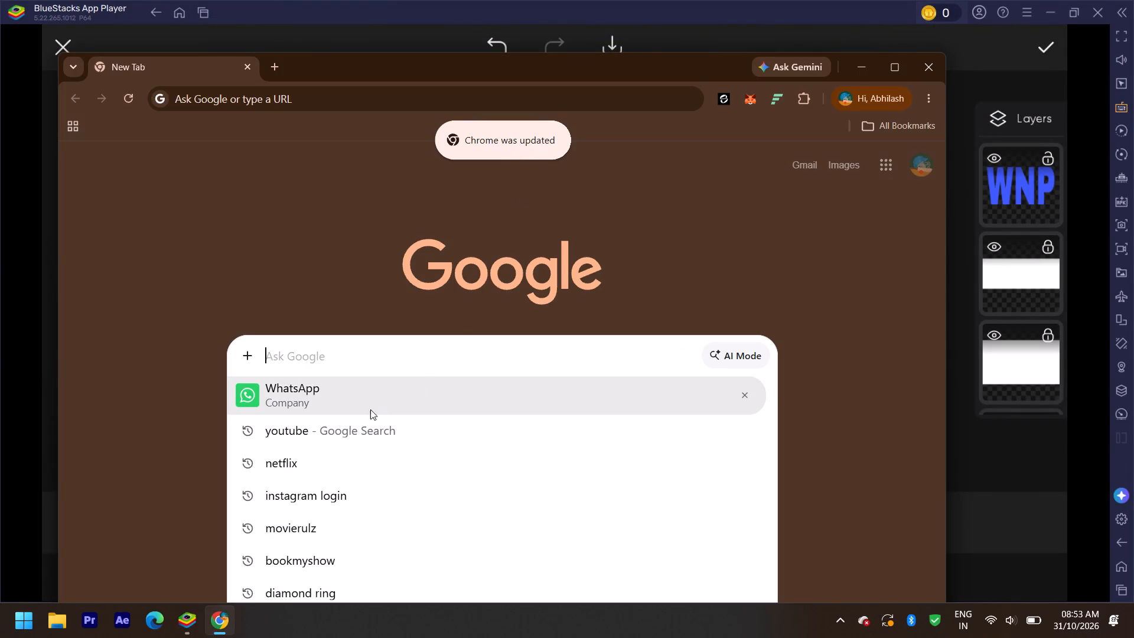
pyautogui.click(356, 368)
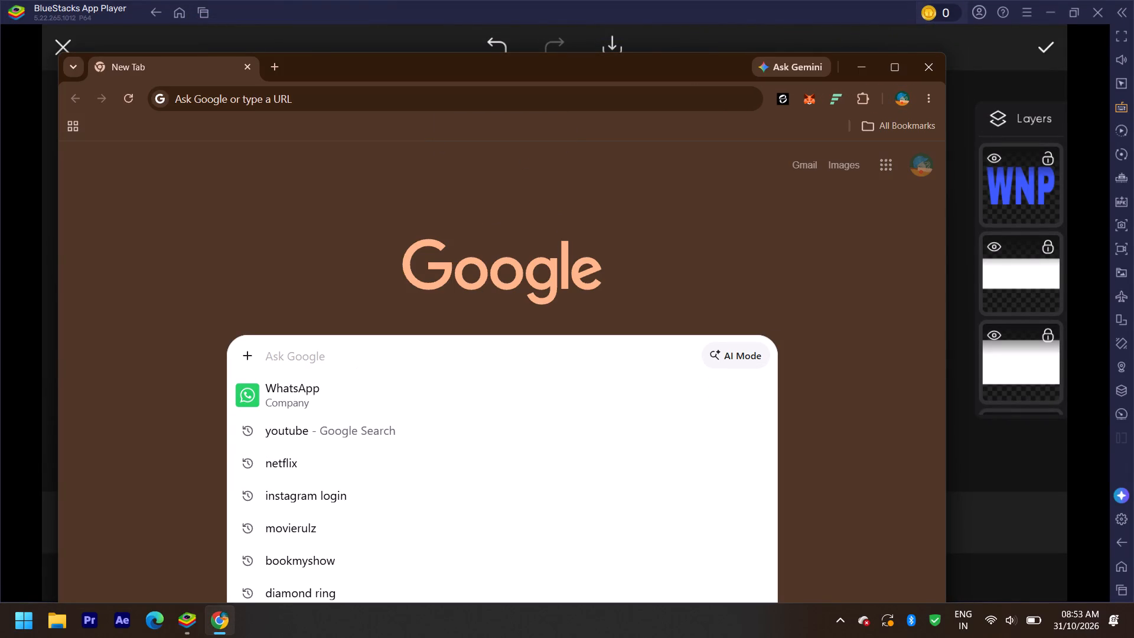
pyautogui.press('y')
pyautogui.click(327, 401)
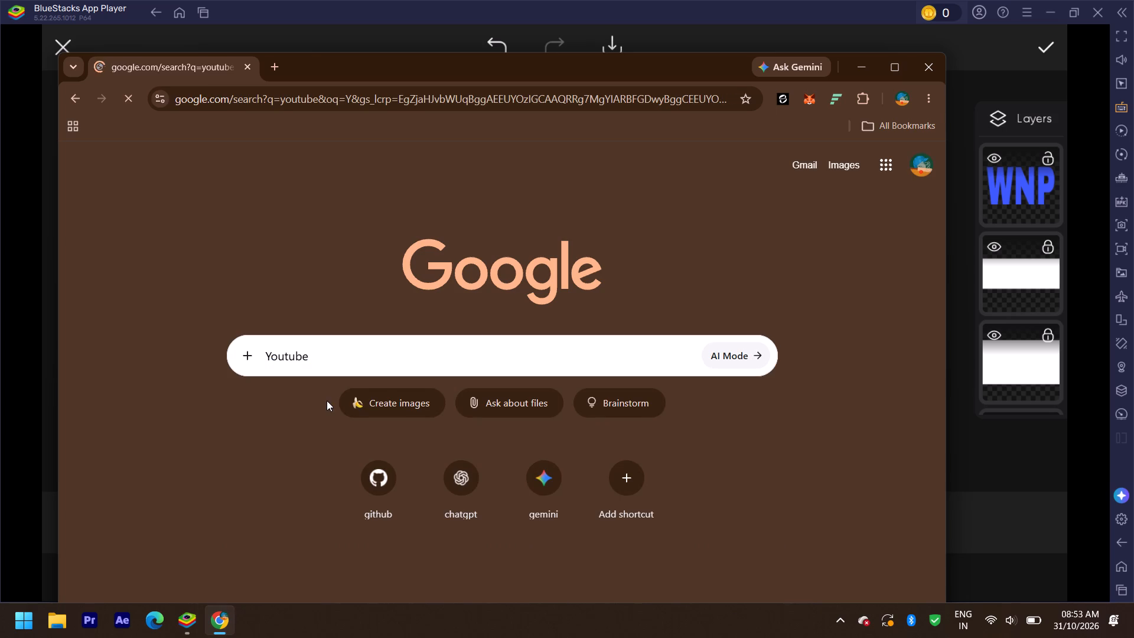
pyautogui.click(232, 292)
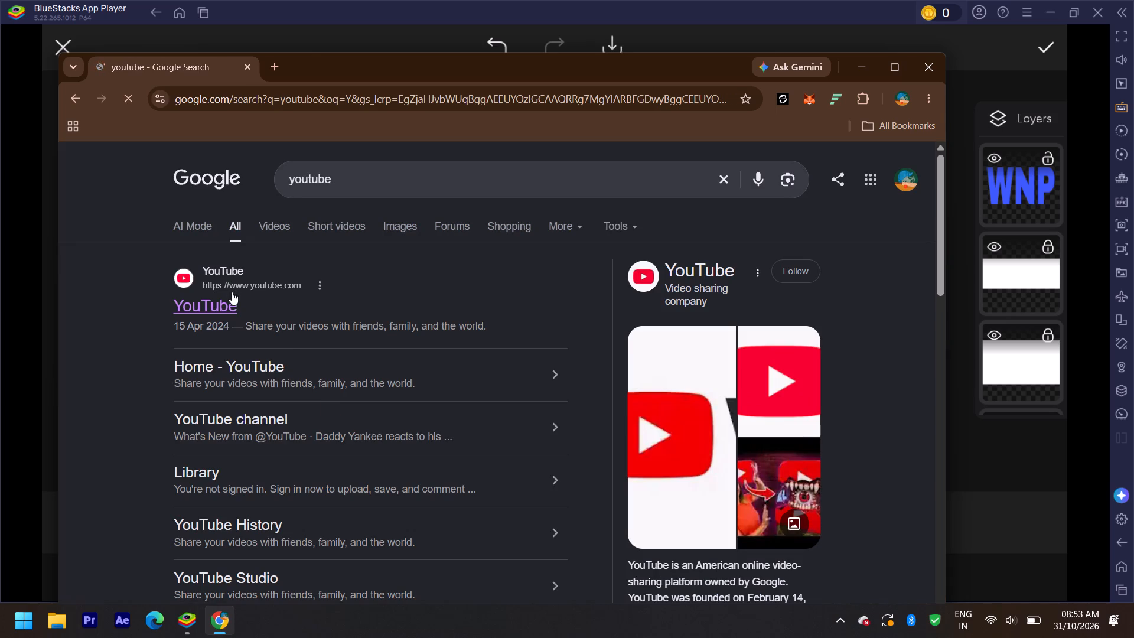
pyautogui.click(223, 307)
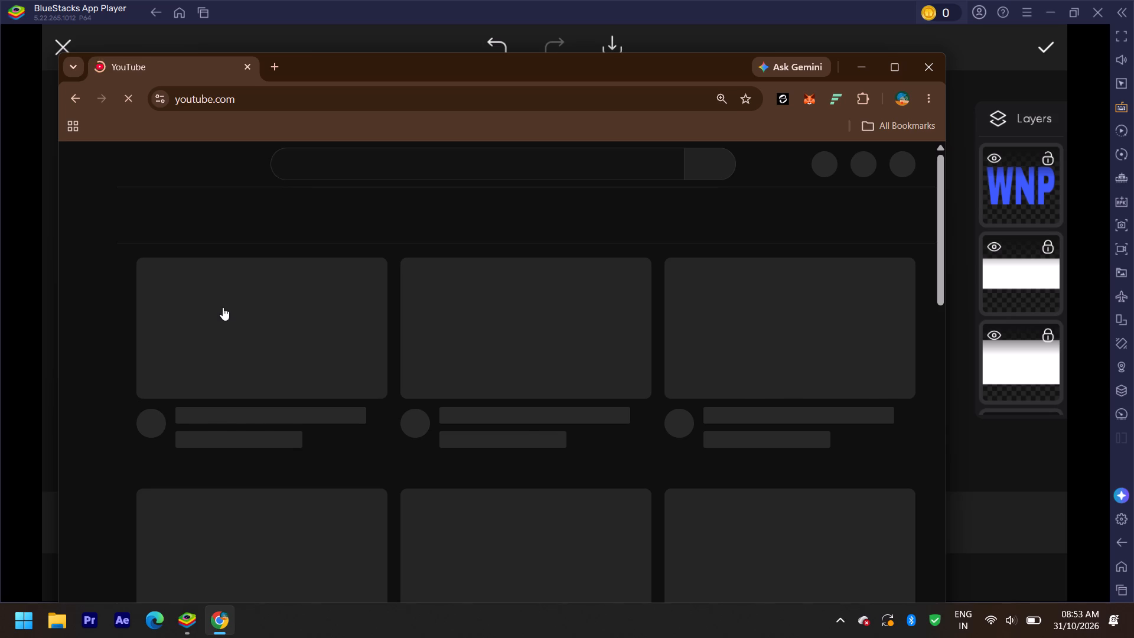
# Search YouTube for "how to zoom in laptop screen".
pyautogui.click(374, 152)
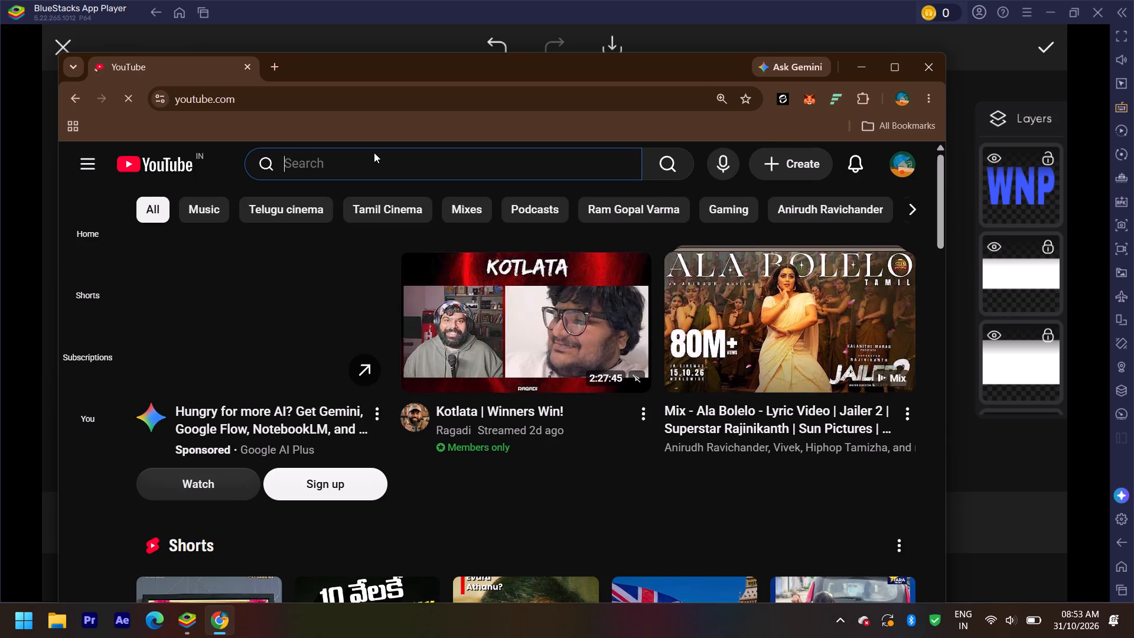
pyautogui.write('ZZ')
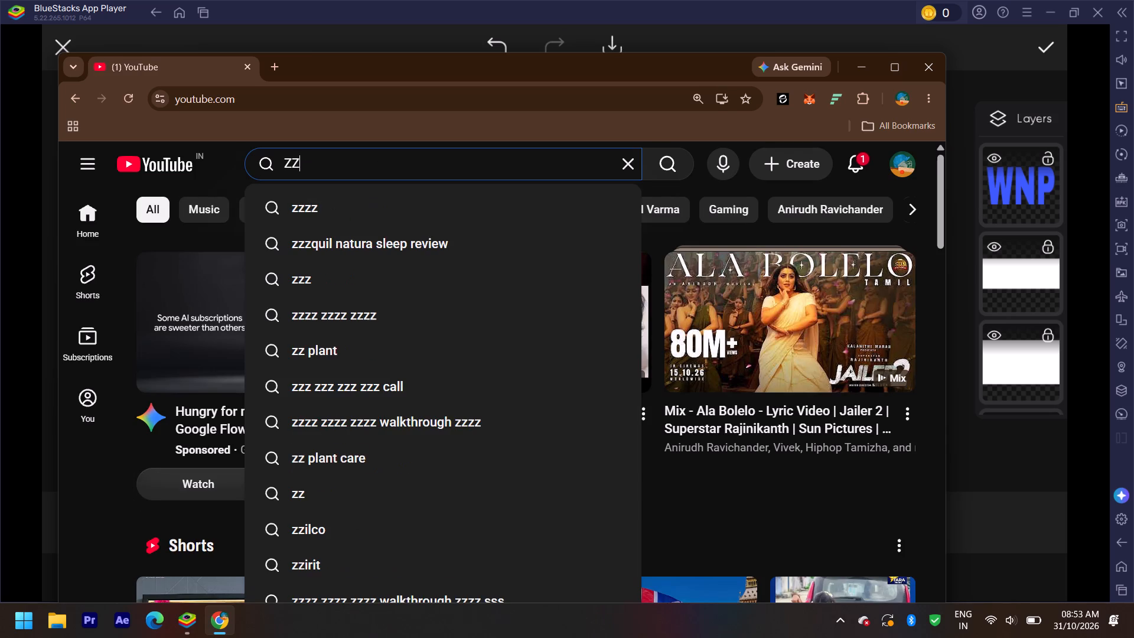
pyautogui.press('BackSpace')
pyautogui.press('o')
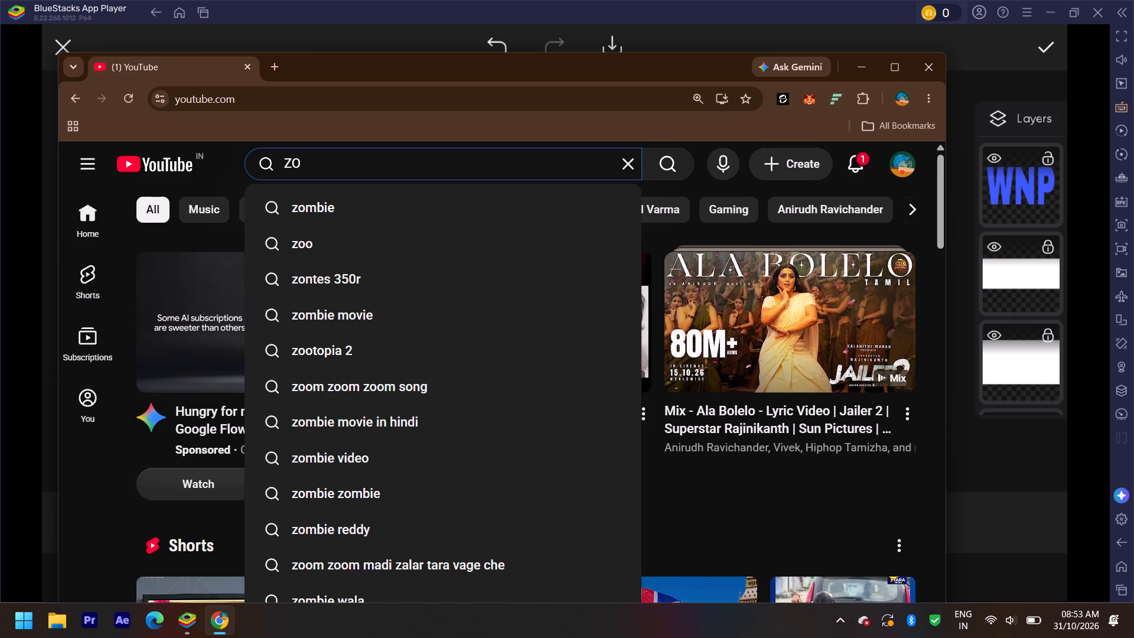
pyautogui.press('BackSpace')
pyautogui.press('BackSpace')
pyautogui.write('HOE')
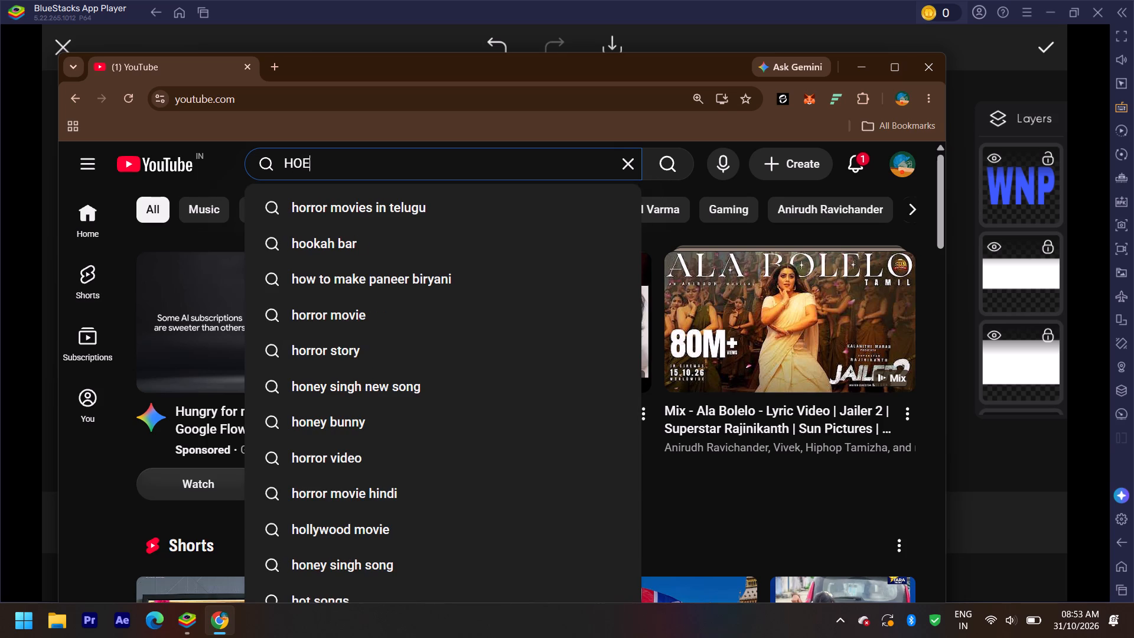
pyautogui.press('space')
pyautogui.press('BackSpace')
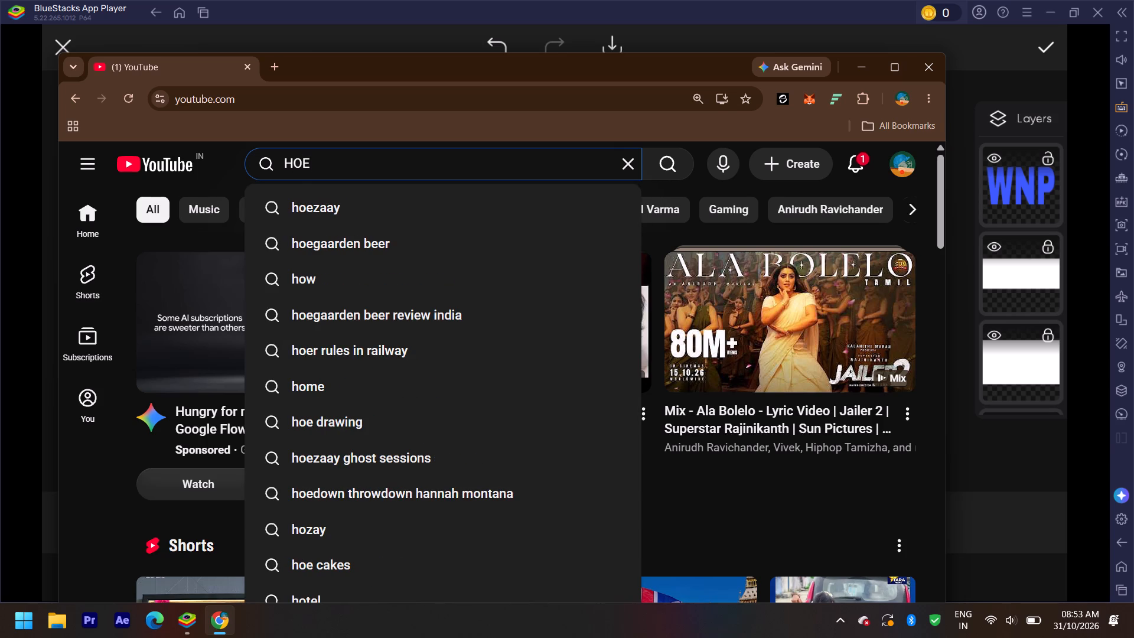
pyautogui.press('BackSpace')
pyautogui.write('W')
pyautogui.press('space')
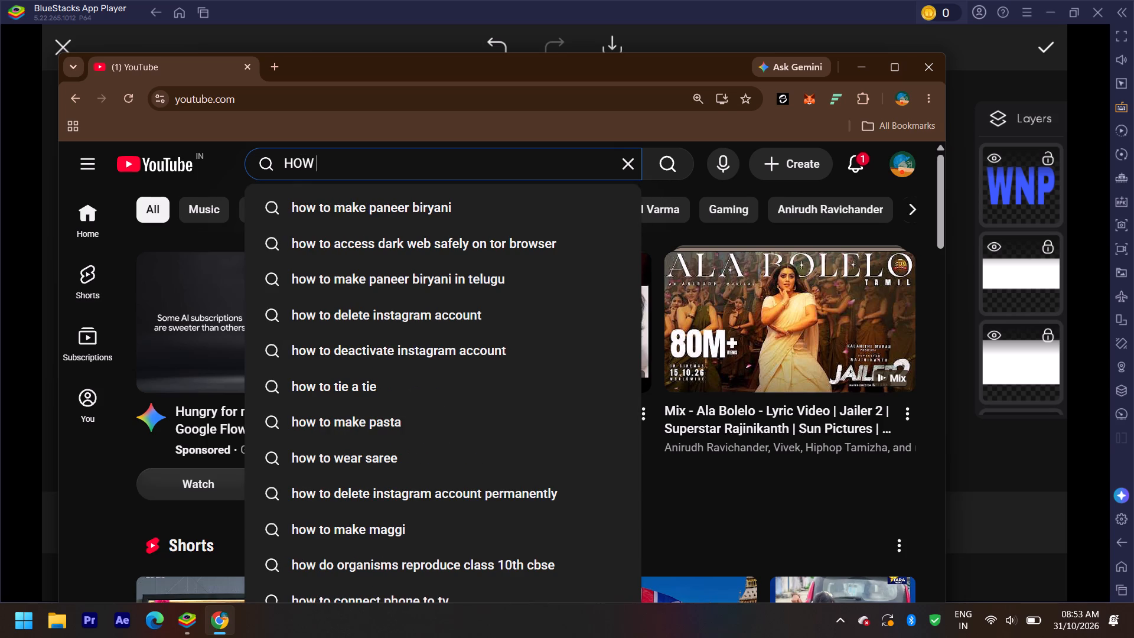
pyautogui.press('t')
pyautogui.write('O')
pyautogui.press('space')
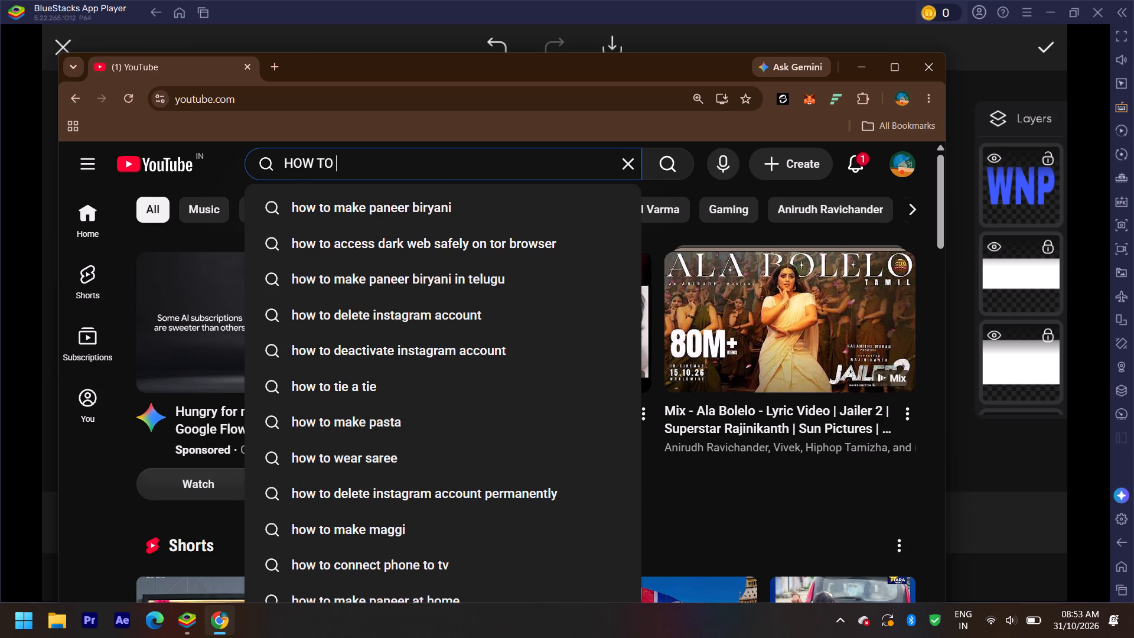
pyautogui.press('z')
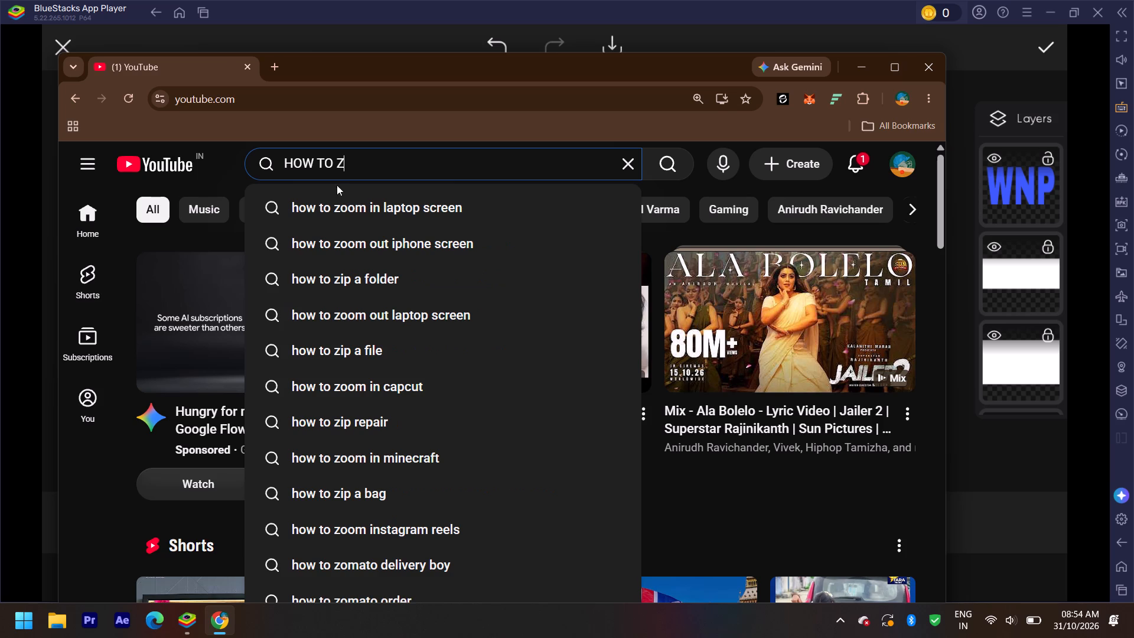
pyautogui.click(335, 200)
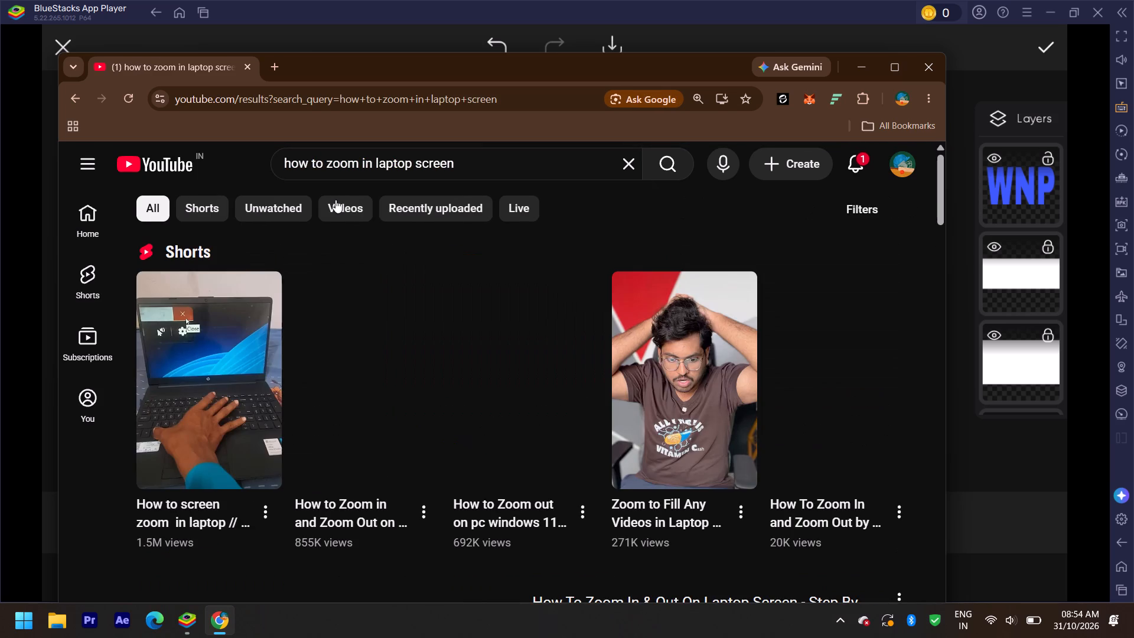
# Watch the first Short on zooming the laptop screen, rewind it briefly, and close the browser.
pyautogui.click(262, 382)
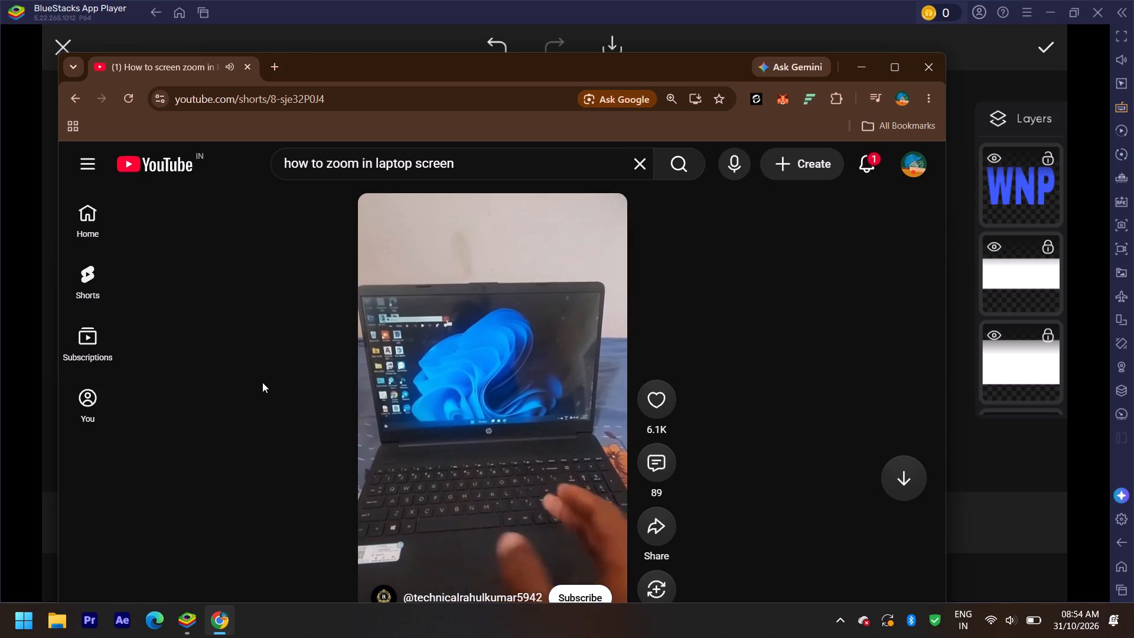
pyautogui.press('Left')
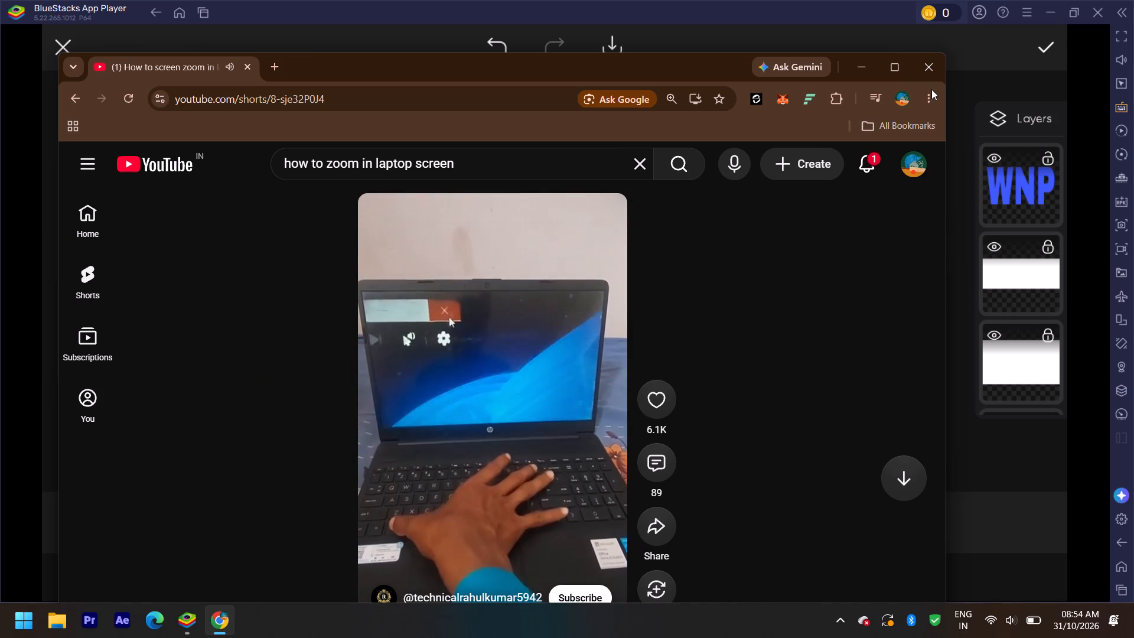
pyautogui.click(935, 64)
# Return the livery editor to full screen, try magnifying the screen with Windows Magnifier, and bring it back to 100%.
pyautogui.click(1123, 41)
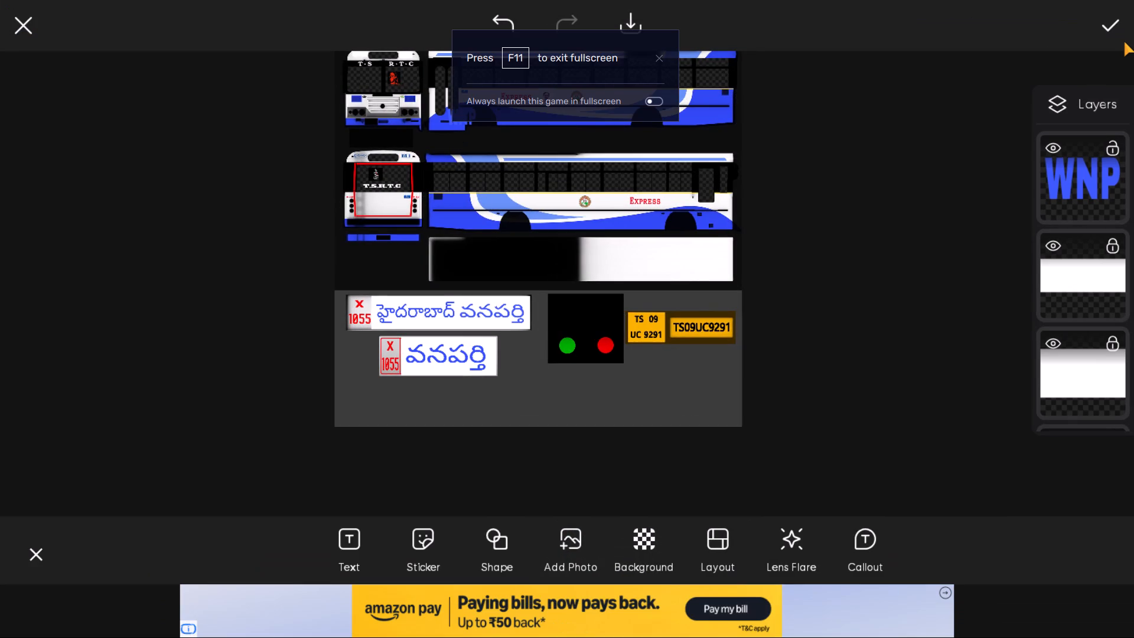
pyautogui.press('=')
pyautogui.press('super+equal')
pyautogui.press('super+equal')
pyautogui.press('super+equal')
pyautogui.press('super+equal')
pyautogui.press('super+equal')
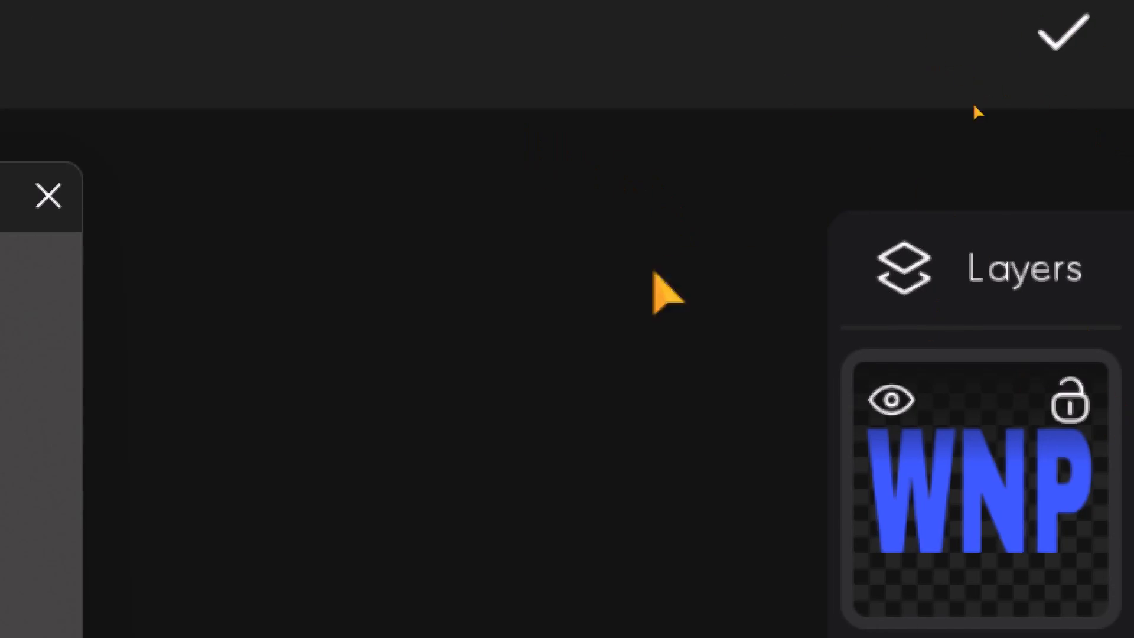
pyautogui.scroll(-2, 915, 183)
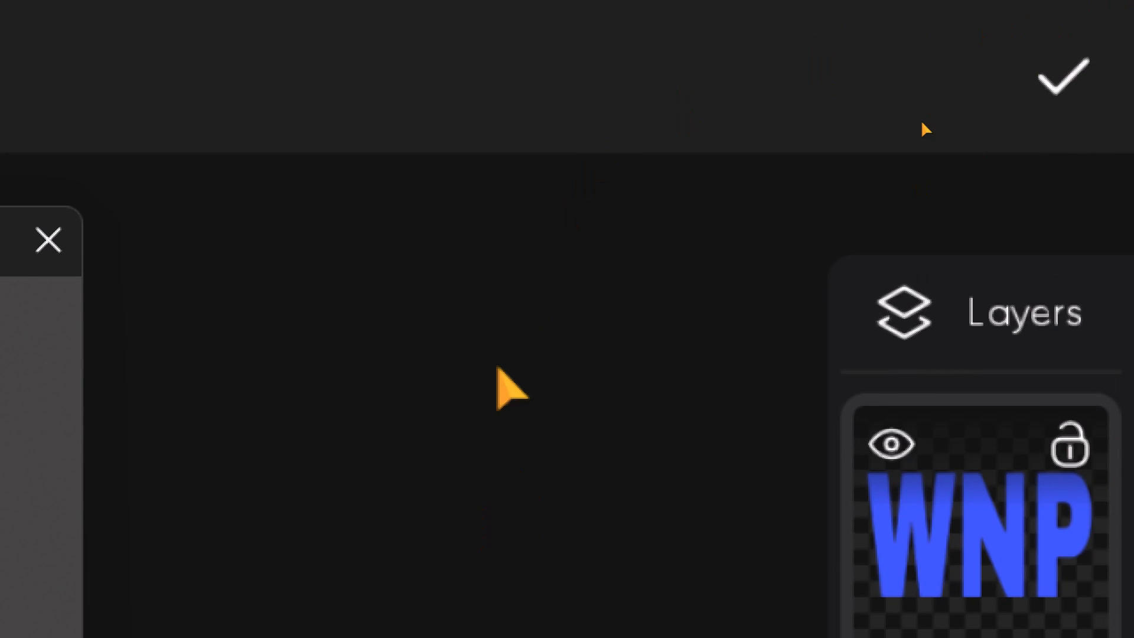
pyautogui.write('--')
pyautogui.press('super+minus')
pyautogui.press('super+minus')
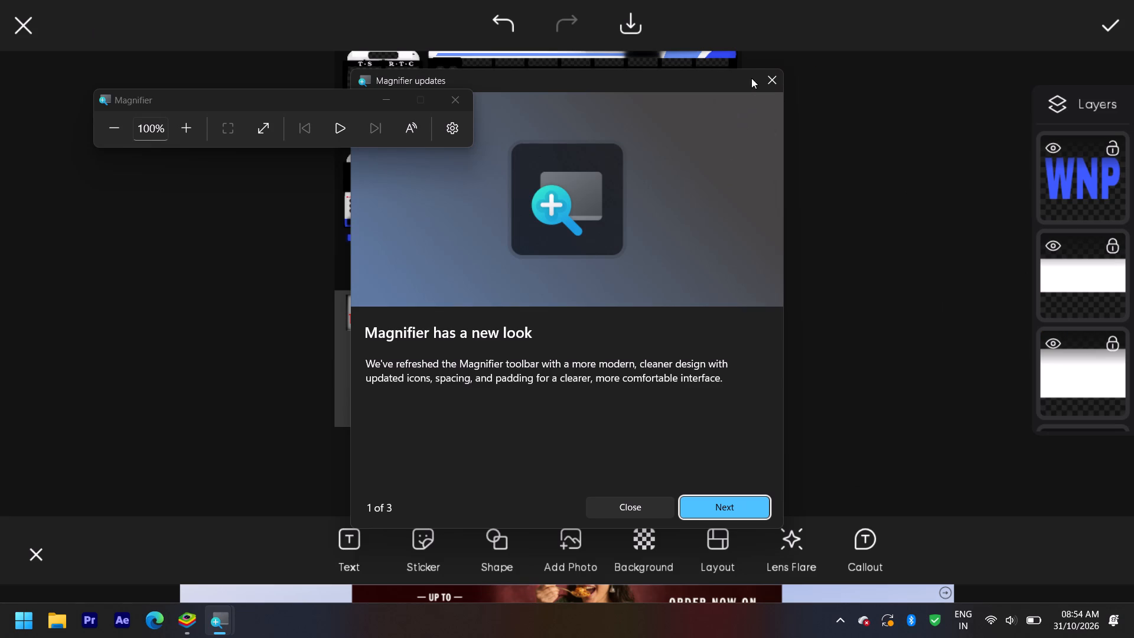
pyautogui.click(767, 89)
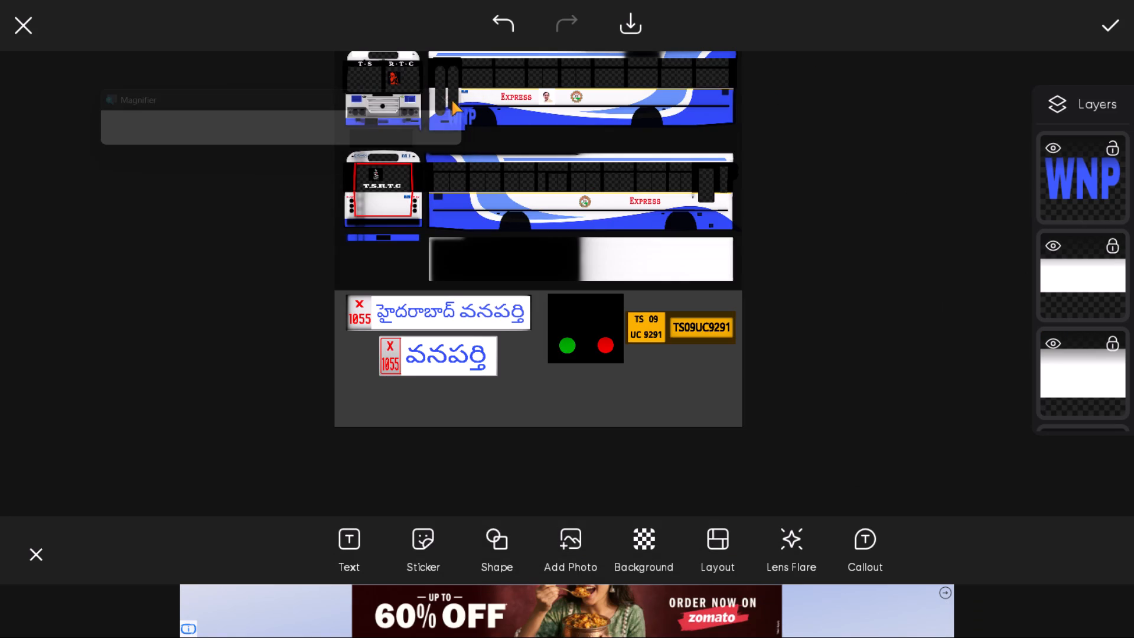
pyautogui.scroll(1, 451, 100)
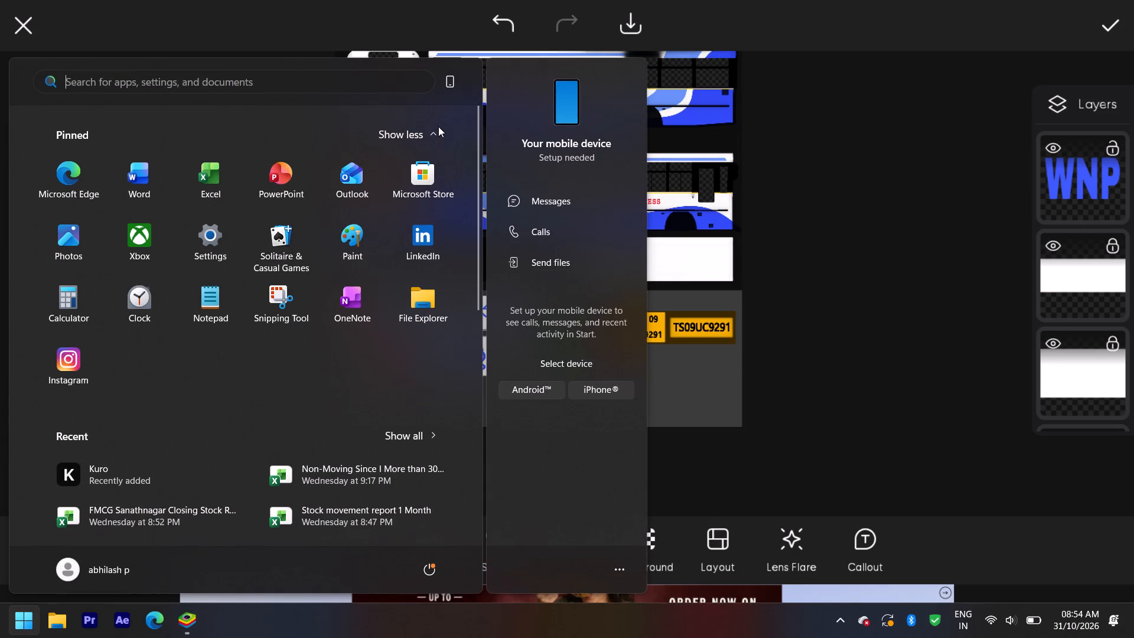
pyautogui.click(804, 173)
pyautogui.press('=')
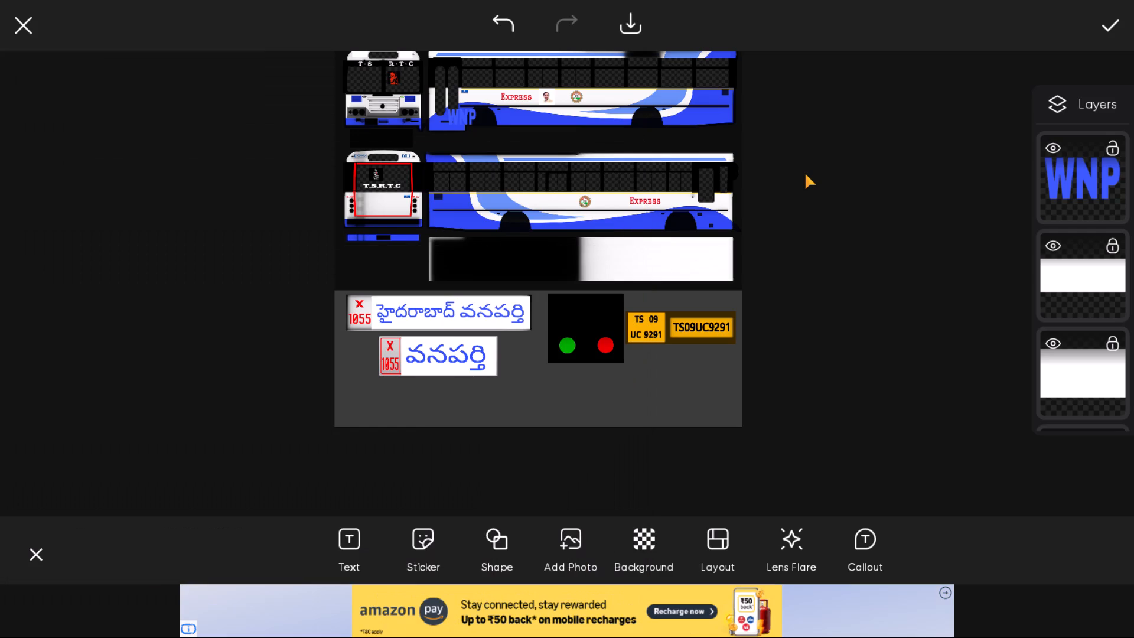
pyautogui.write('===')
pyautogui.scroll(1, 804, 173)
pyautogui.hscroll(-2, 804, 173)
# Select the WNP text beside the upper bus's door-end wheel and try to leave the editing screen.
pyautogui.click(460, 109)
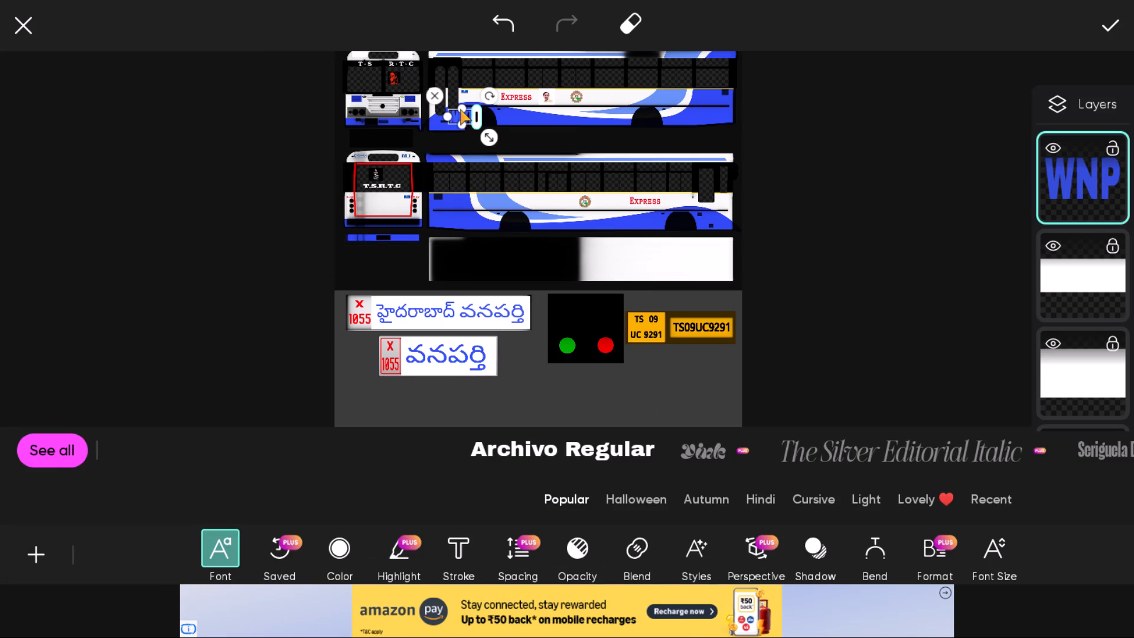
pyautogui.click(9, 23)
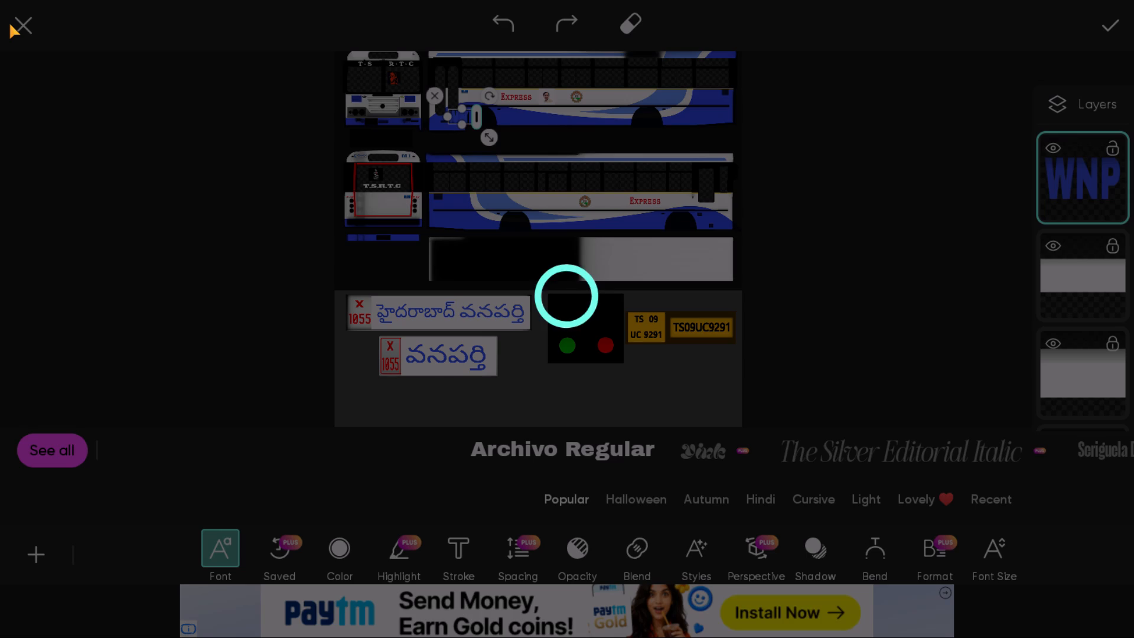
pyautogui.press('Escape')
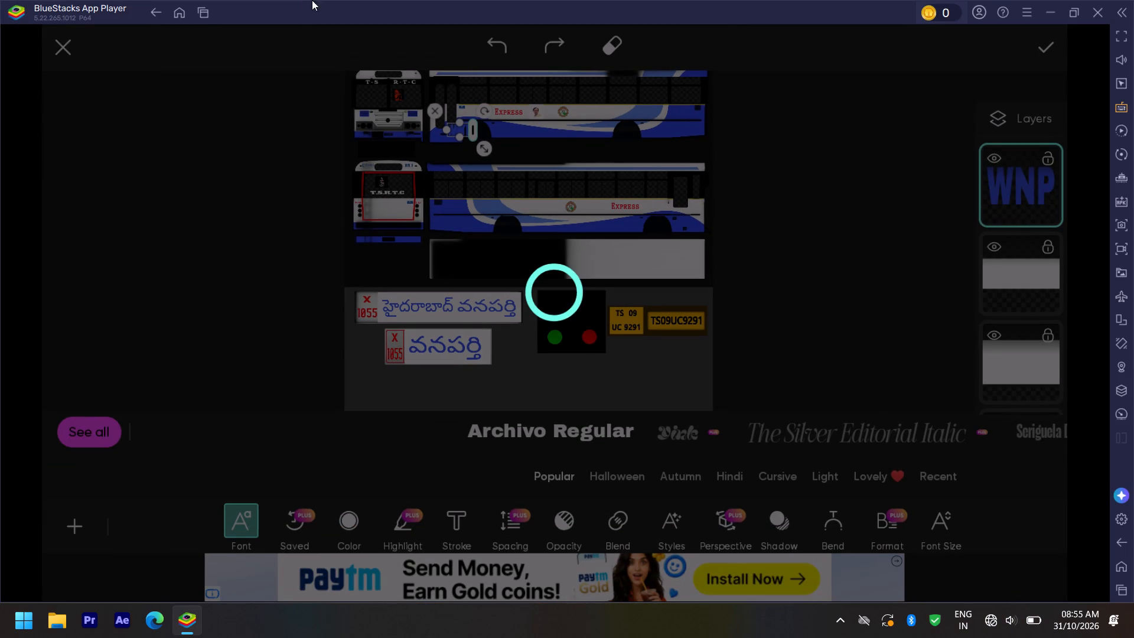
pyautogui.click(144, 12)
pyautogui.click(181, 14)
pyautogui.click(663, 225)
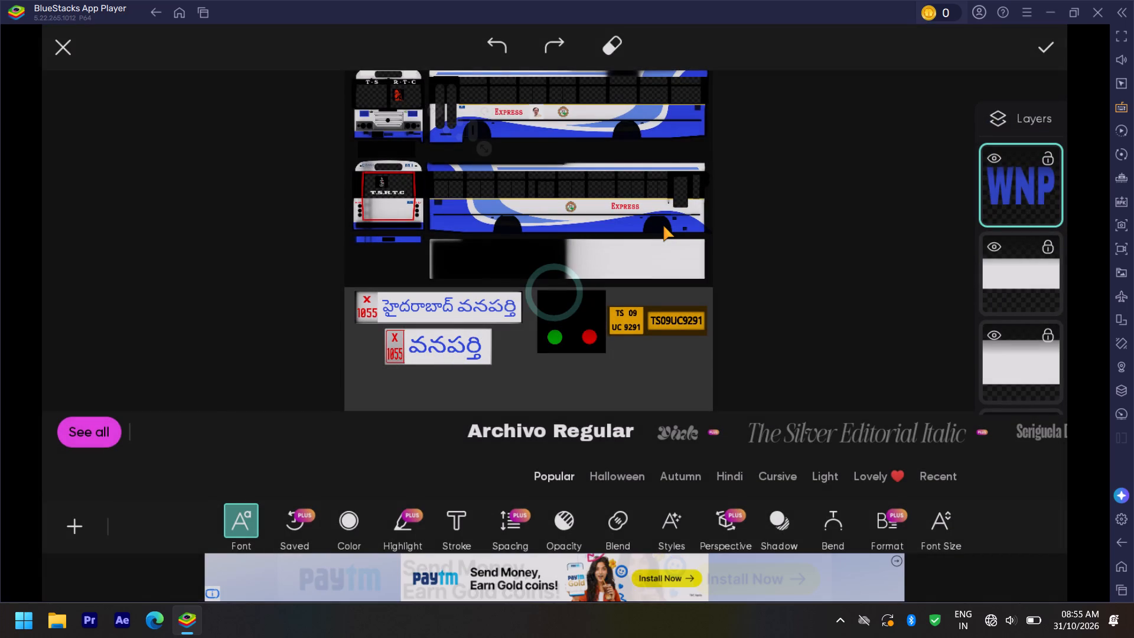
# Return the bus livery editor to full-screen view.
pyautogui.click(1117, 22)
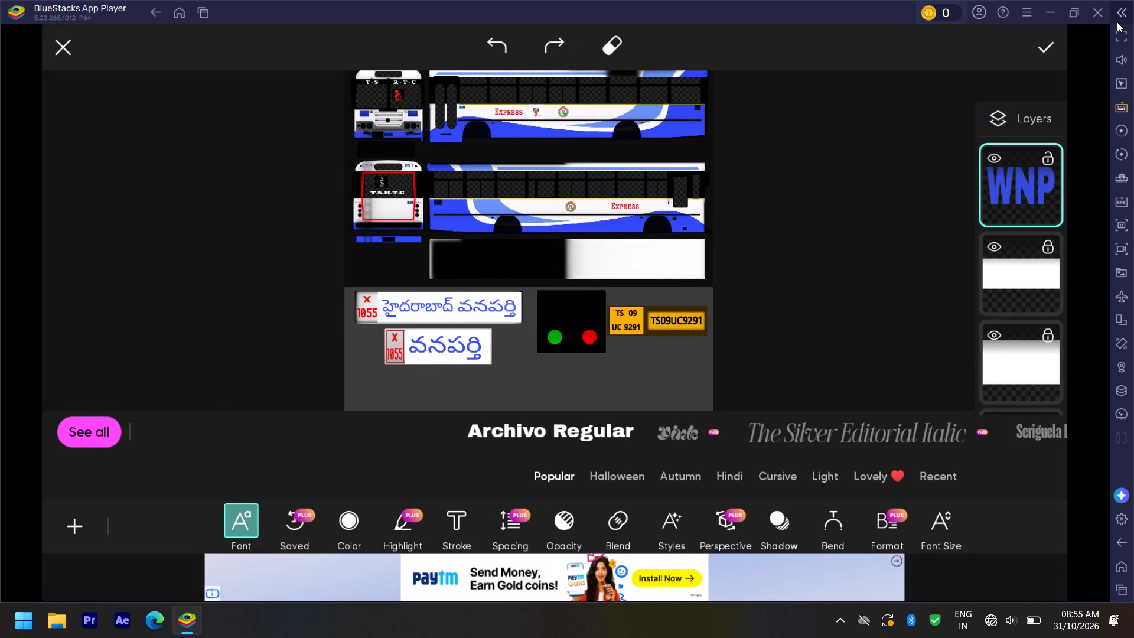
pyautogui.click(1117, 22)
pyautogui.click(1114, 20)
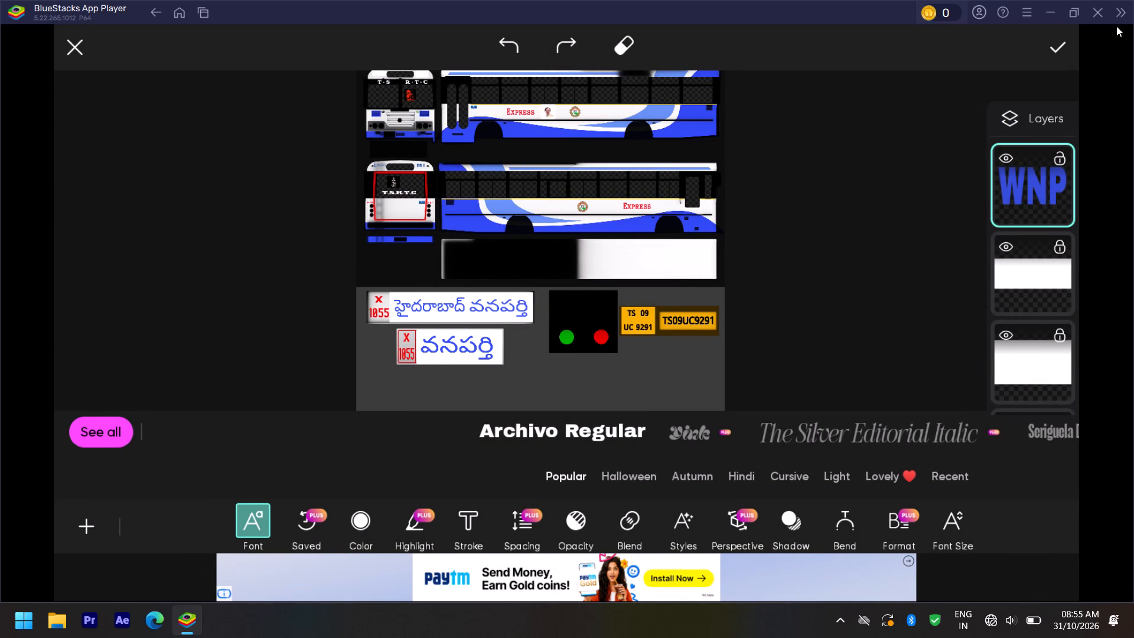
pyautogui.click(1117, 6)
pyautogui.click(1119, 43)
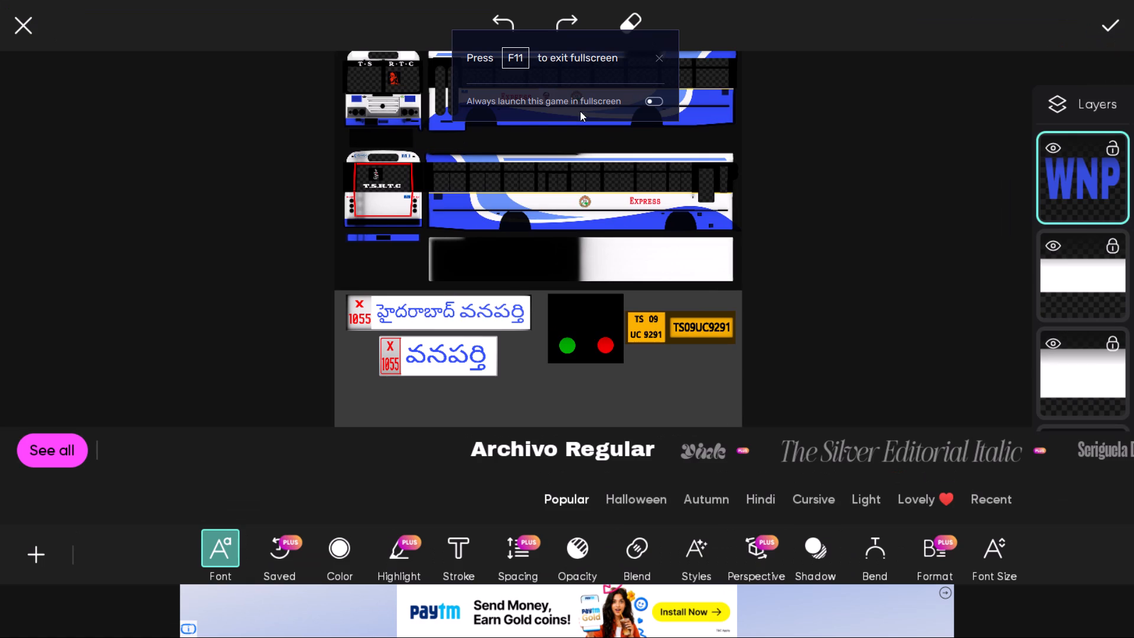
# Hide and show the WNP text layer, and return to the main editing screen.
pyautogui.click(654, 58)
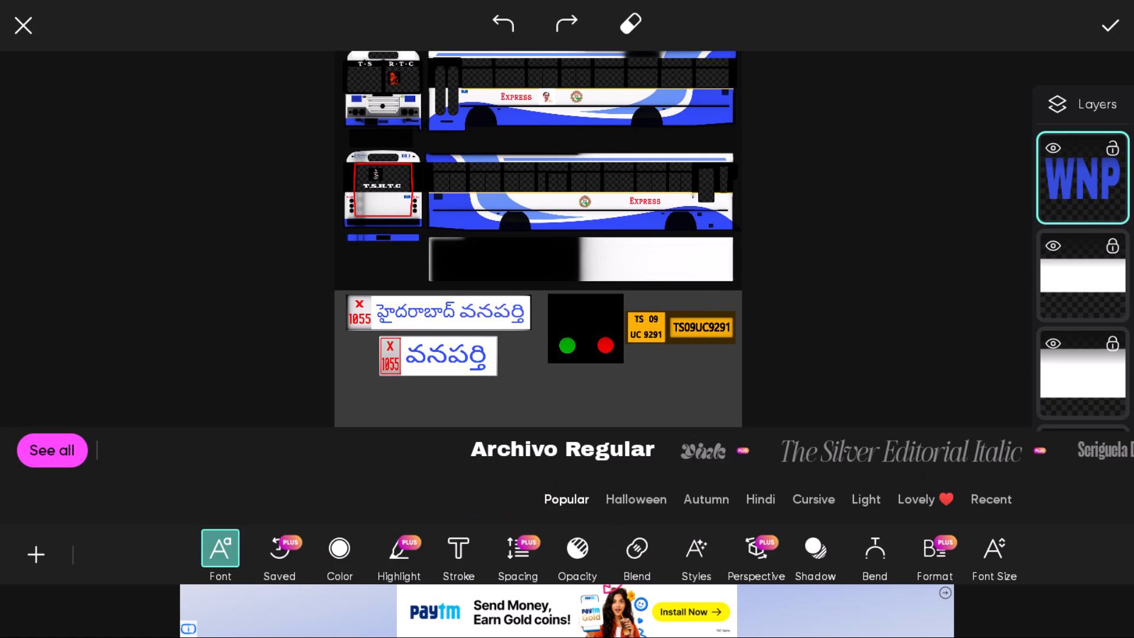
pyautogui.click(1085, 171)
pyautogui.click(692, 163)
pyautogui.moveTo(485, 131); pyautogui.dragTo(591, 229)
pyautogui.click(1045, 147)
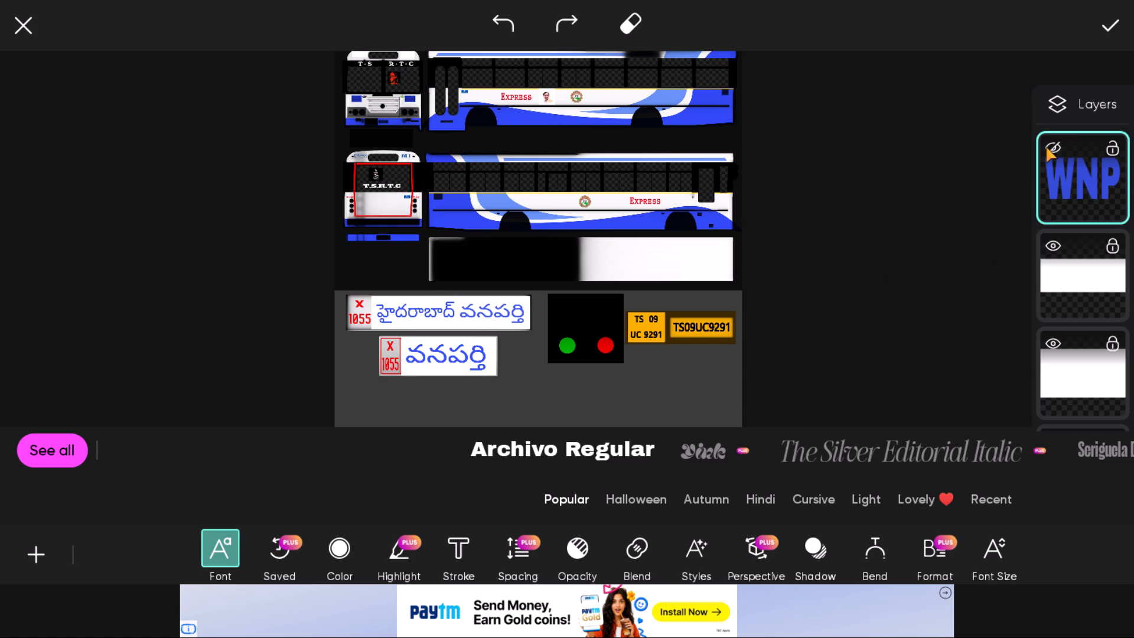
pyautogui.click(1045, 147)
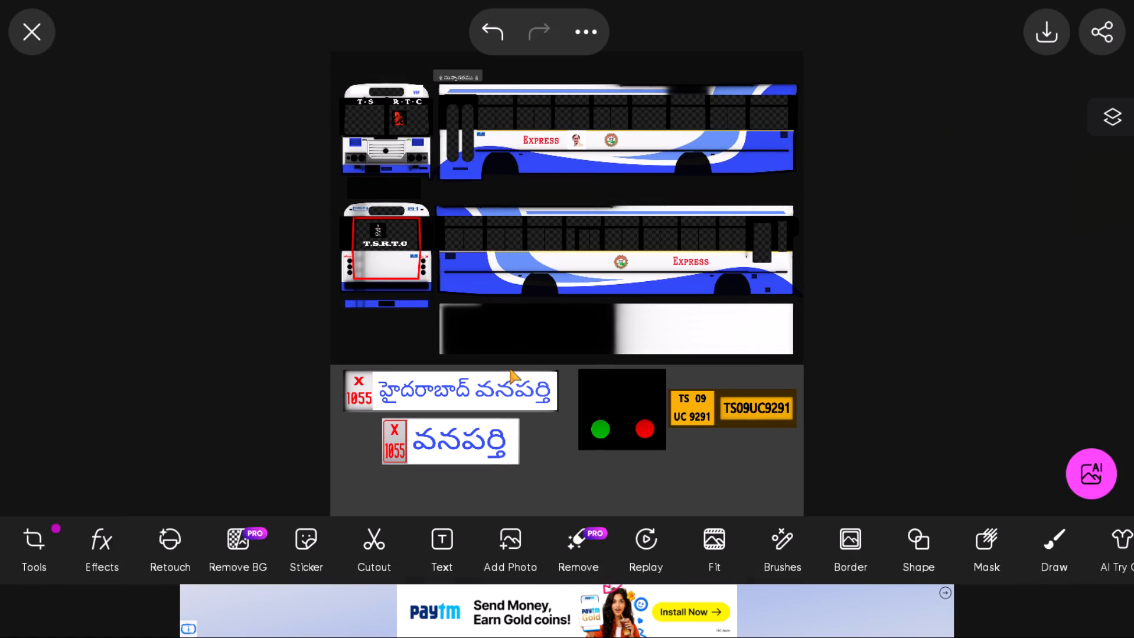
# Enlarge the small white patch on the upper bus's front header and move it onto the lower bus's side.
pyautogui.click(409, 89)
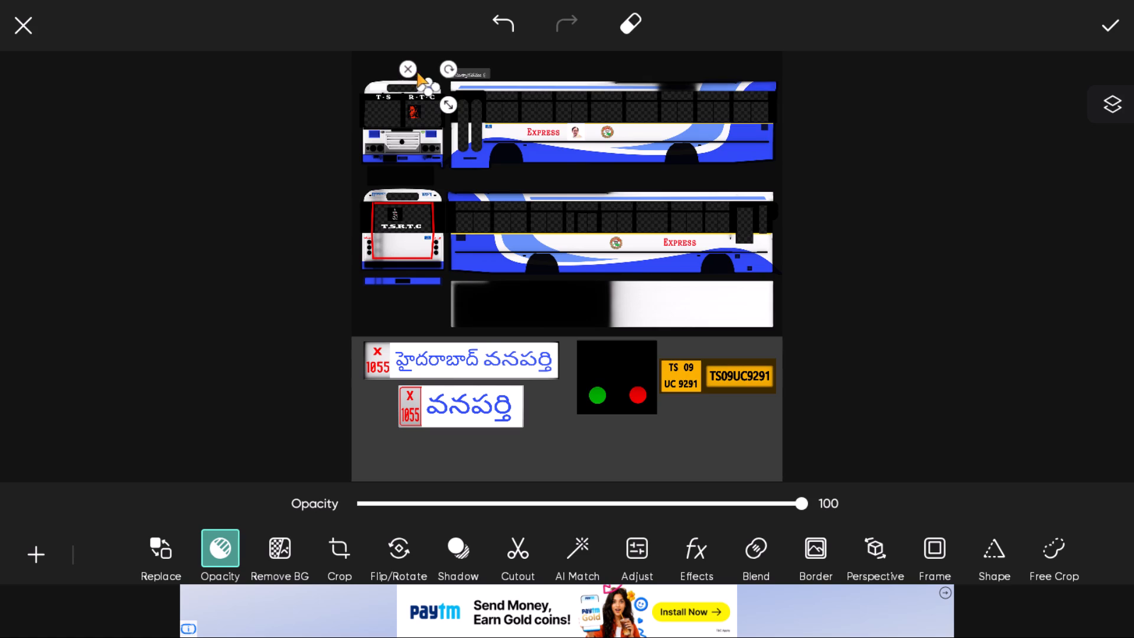
pyautogui.moveTo(449, 104); pyautogui.dragTo(496, 162)
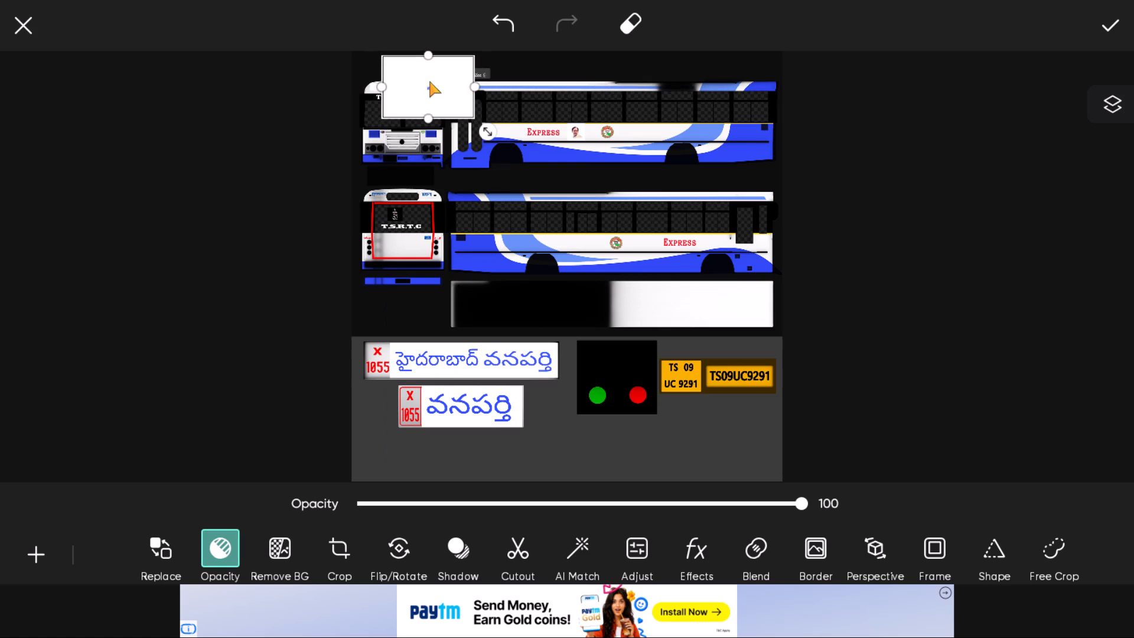
pyautogui.moveTo(429, 81); pyautogui.dragTo(608, 271)
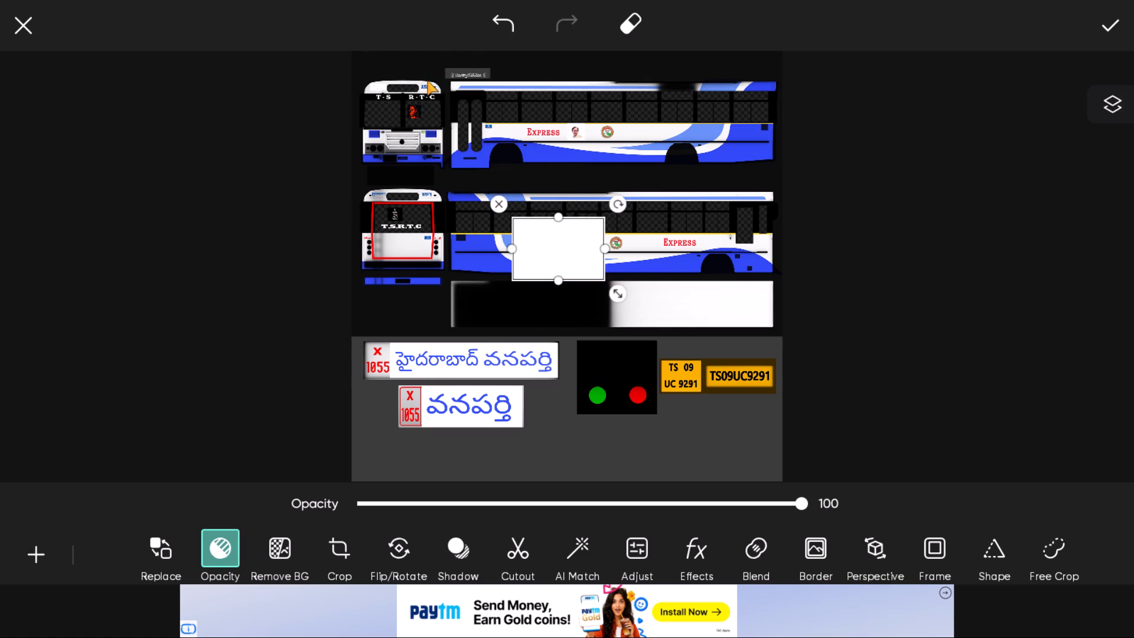
# Enlarge the WNP text from the front header and move it over the upper bus's side beyond the Express lettering.
pyautogui.click(426, 80)
pyautogui.click(418, 95)
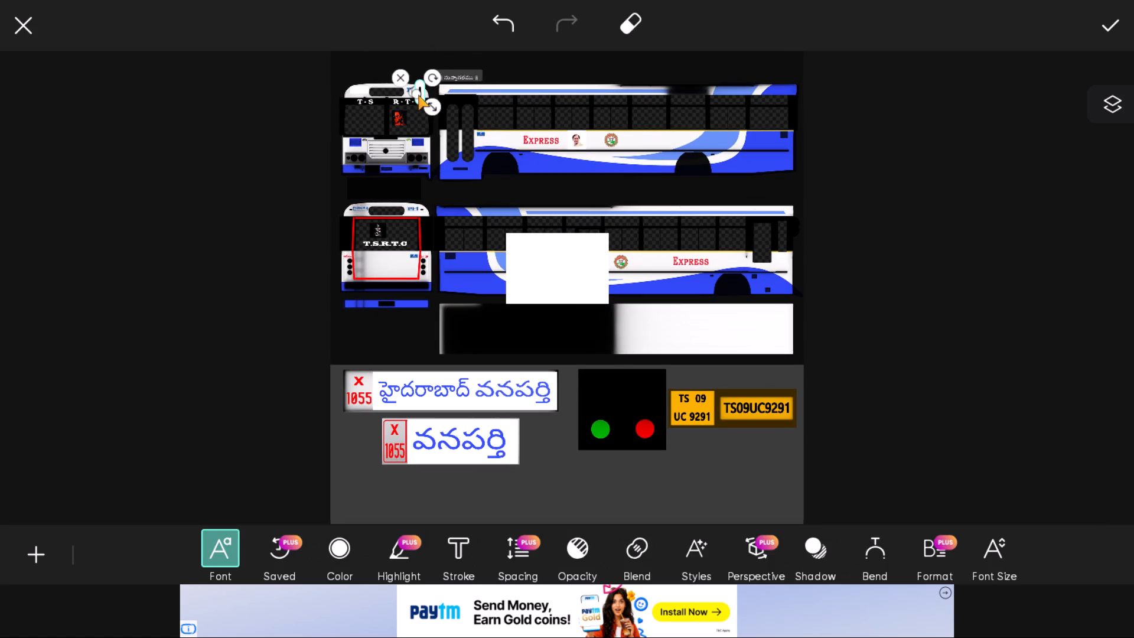
pyautogui.click(432, 71)
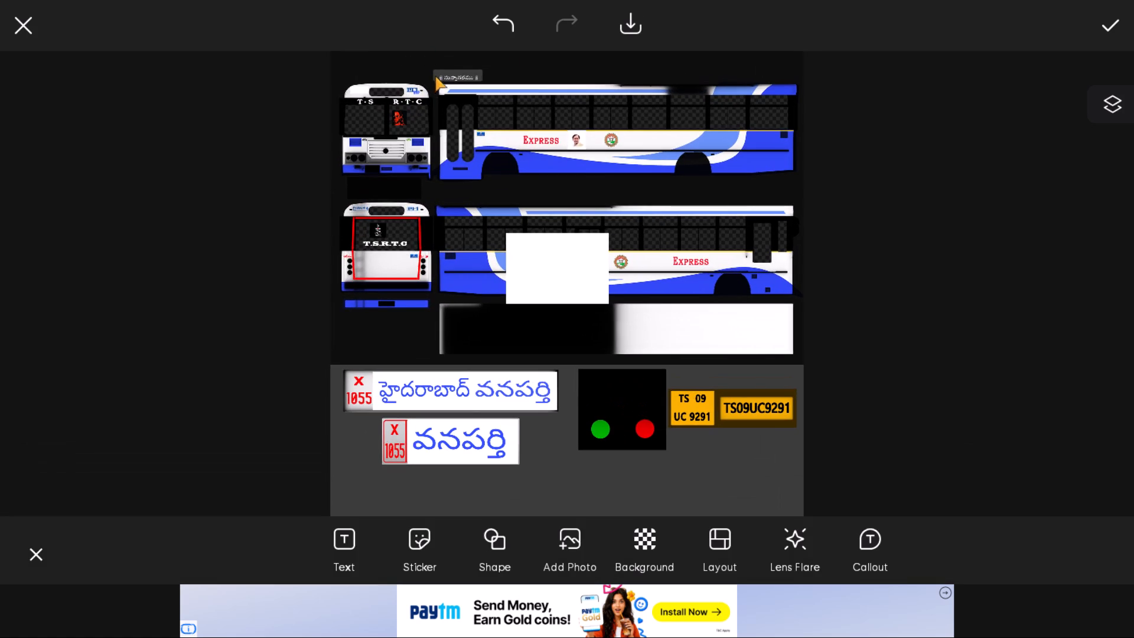
pyautogui.click(414, 90)
pyautogui.moveTo(429, 105); pyautogui.dragTo(497, 165)
pyautogui.moveTo(389, 106); pyautogui.dragTo(664, 220)
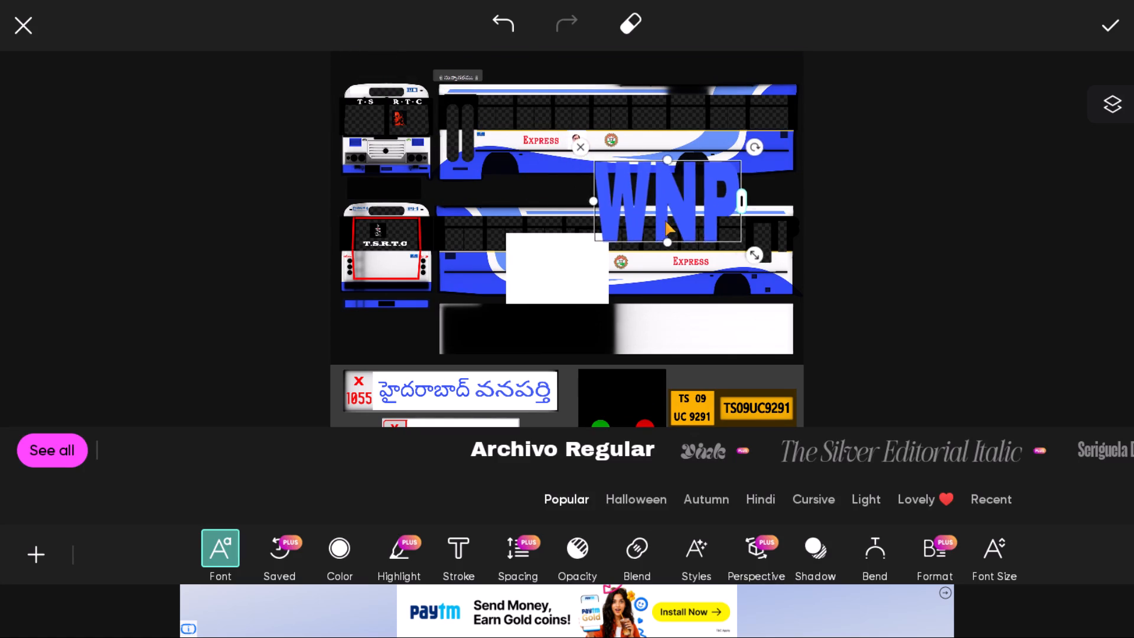
pyautogui.moveTo(664, 220); pyautogui.dragTo(656, 123)
# Select the white patch, magnify the screen with Windows Magnifier, and pan around the magnified livery.
pyautogui.click(536, 243)
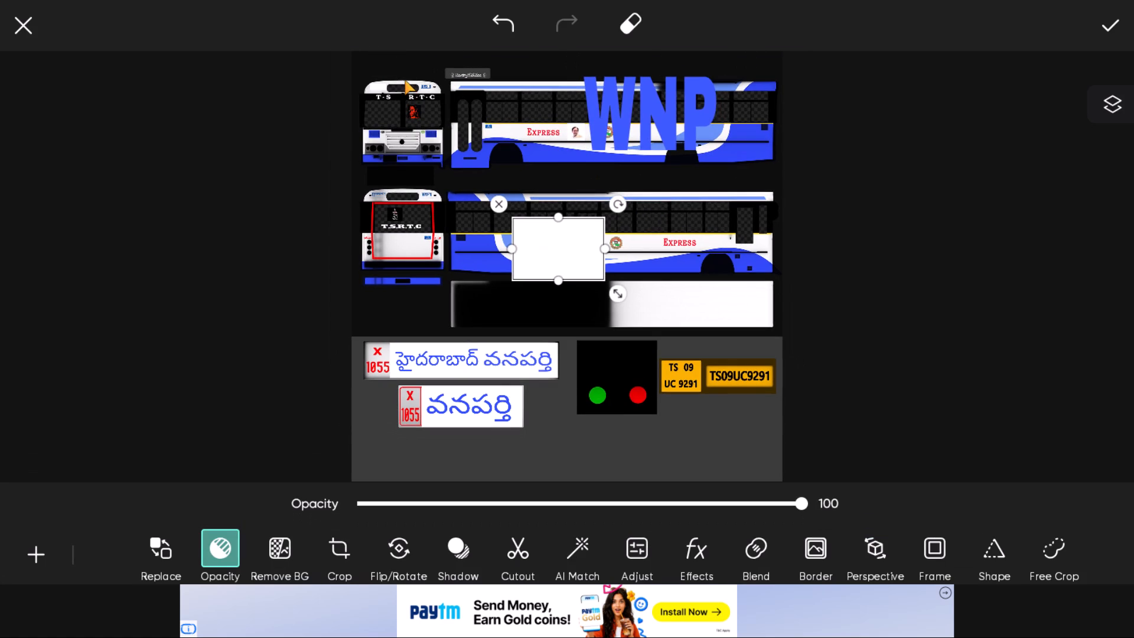
pyautogui.press('super+equal')
pyautogui.press('super+equal')
pyautogui.press('super+equal')
pyautogui.press('super+equal')
pyautogui.press('super+equal')
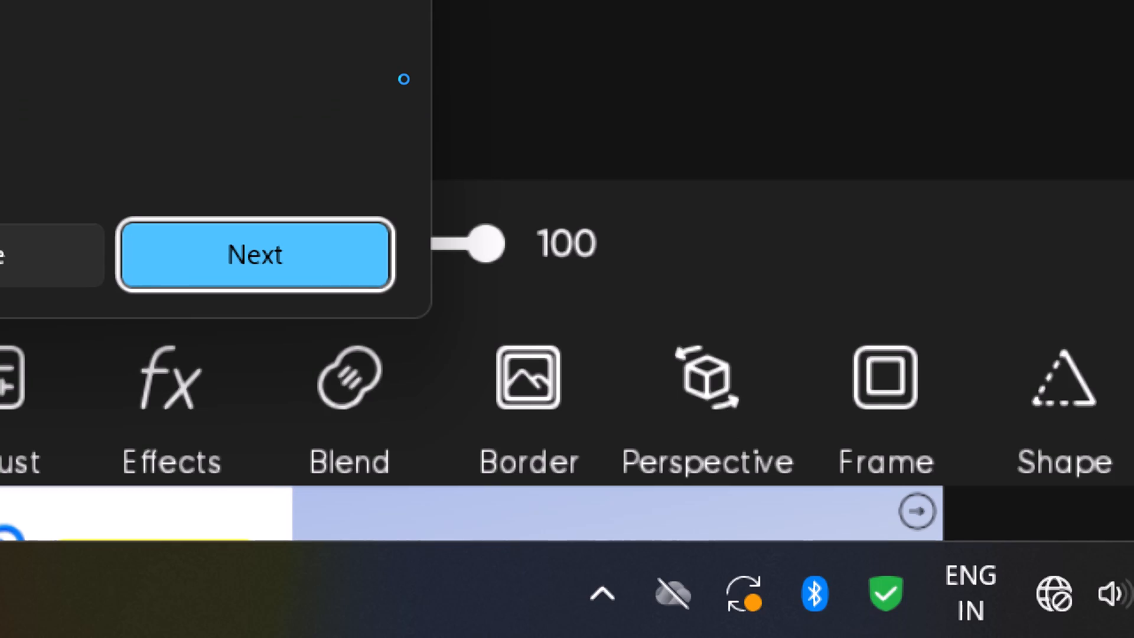
pyautogui.scroll(5, 404, 79)
pyautogui.moveTo(404, 79); pyautogui.dragTo(898, 447)
pyautogui.scroll(1, 738, 537)
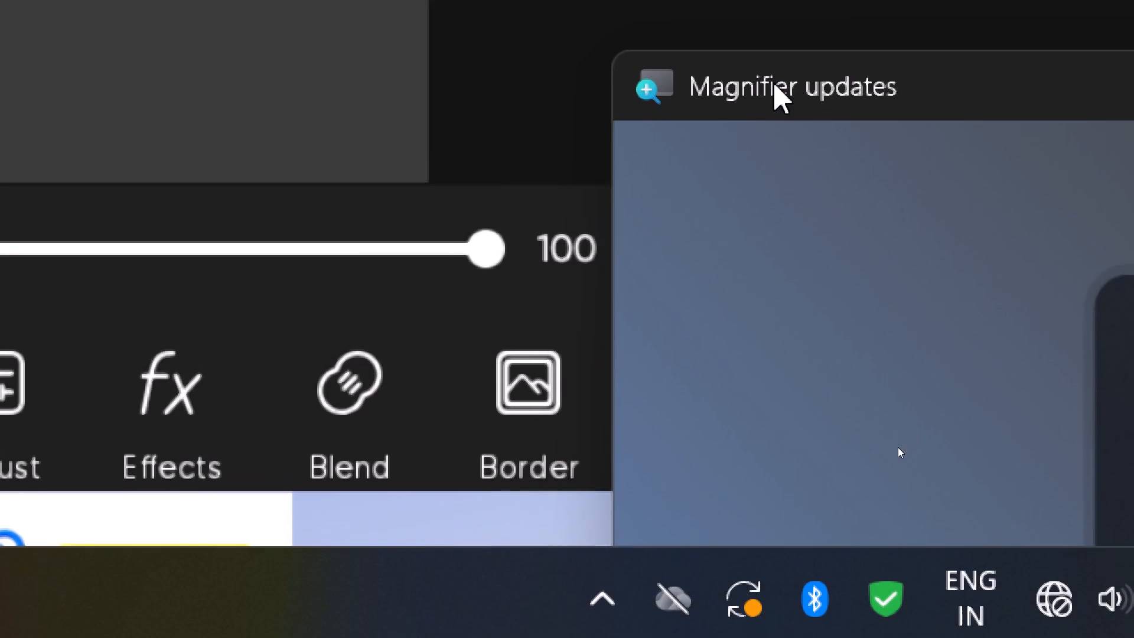
pyautogui.scroll(1, 898, 447)
pyautogui.moveTo(898, 447); pyautogui.dragTo(1133, 539)
pyautogui.hscroll(2, 1012, 555)
pyautogui.moveTo(1133, 539); pyautogui.dragTo(1005, 442)
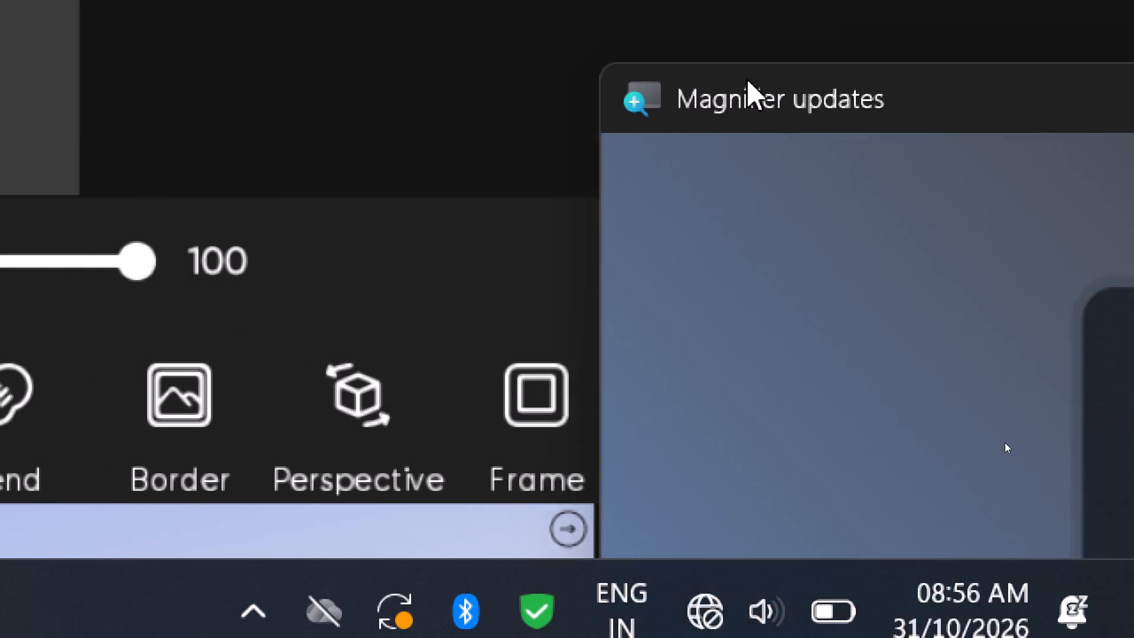
pyautogui.moveTo(1005, 442); pyautogui.dragTo(739, 462)
pyautogui.moveTo(679, 490); pyautogui.dragTo(816, 592)
pyautogui.moveTo(500, 392); pyautogui.dragTo(667, 546)
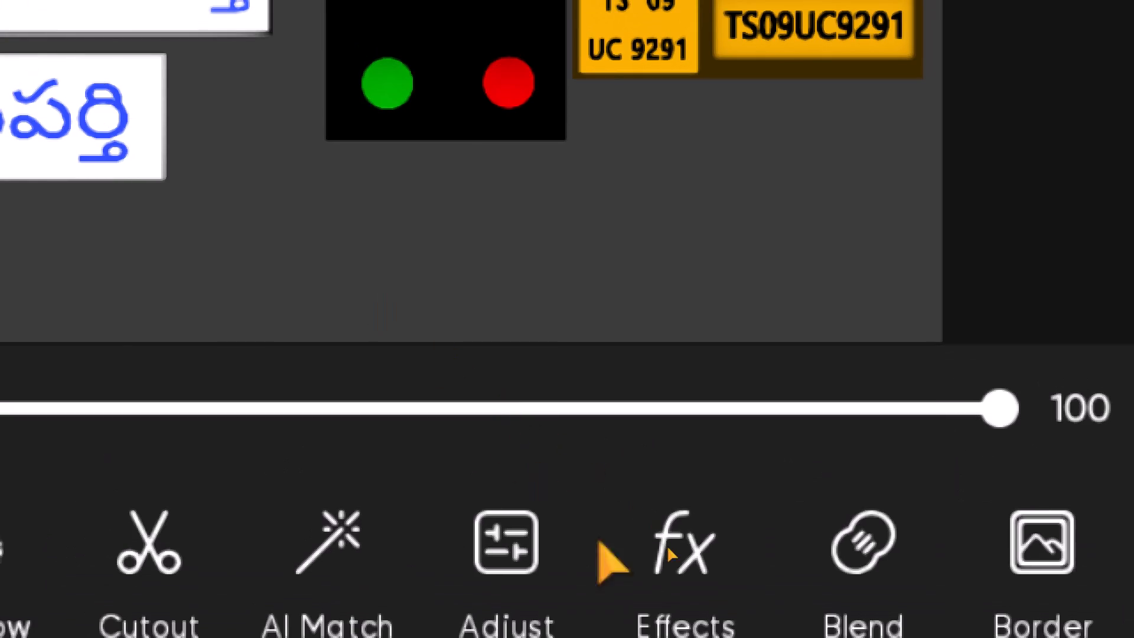
pyautogui.moveTo(667, 546); pyautogui.dragTo(674, 556)
pyautogui.moveTo(587, 357); pyautogui.dragTo(728, 512)
pyautogui.moveTo(727, 510); pyautogui.dragTo(742, 527)
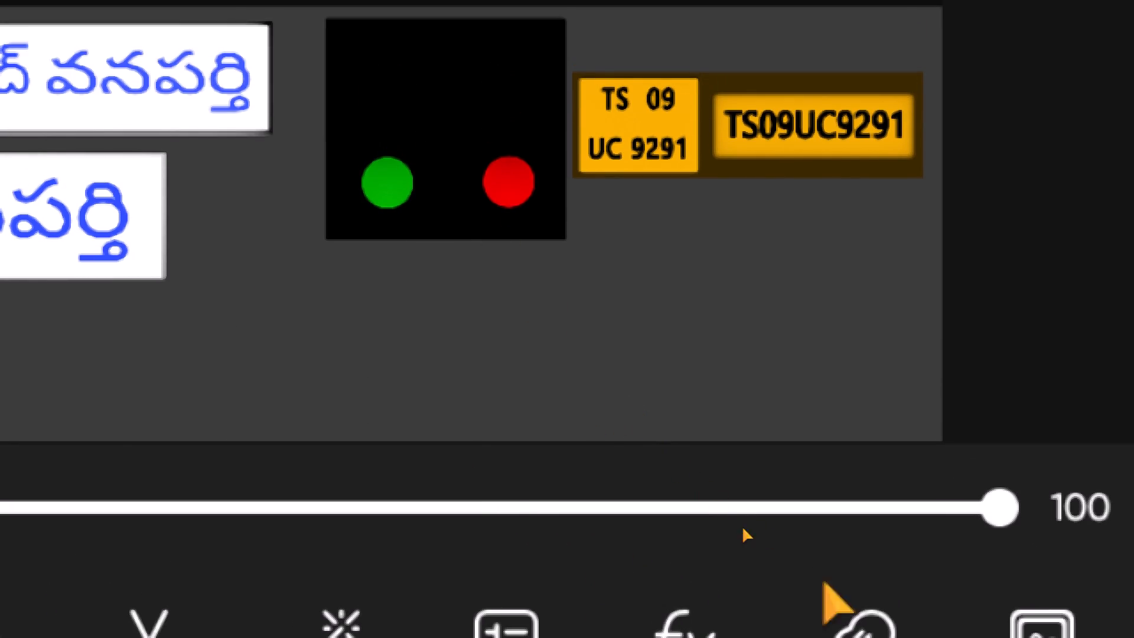
# Set the white patch's opacity to 96 and return the screen to normal magnification.
pyautogui.moveTo(742, 527); pyautogui.dragTo(782, 530)
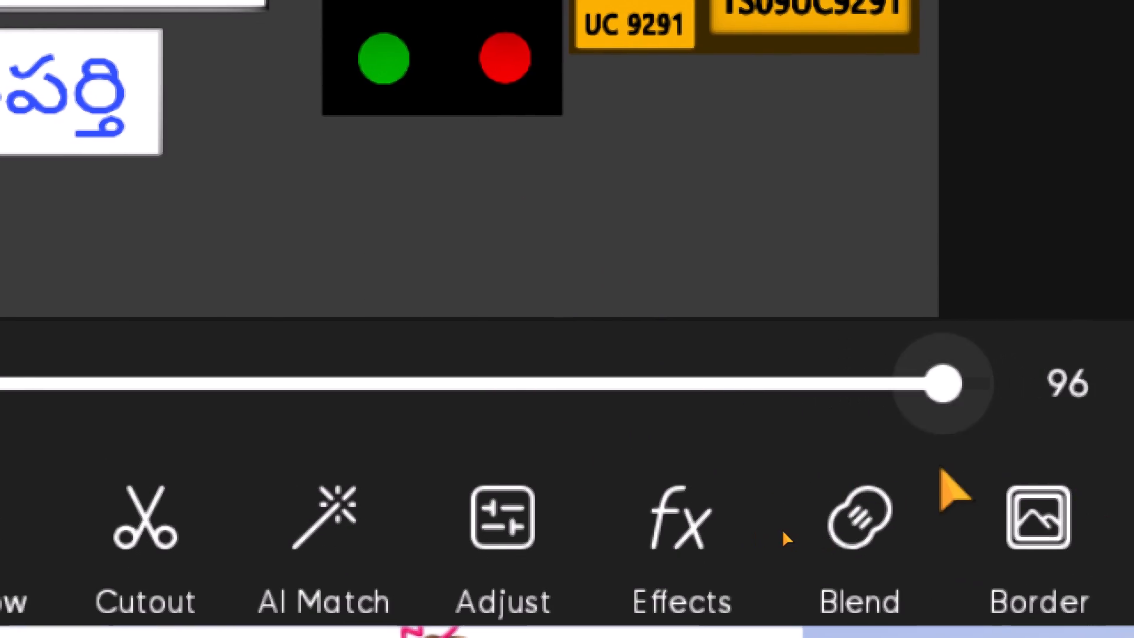
pyautogui.moveTo(664, 325); pyautogui.dragTo(783, 371)
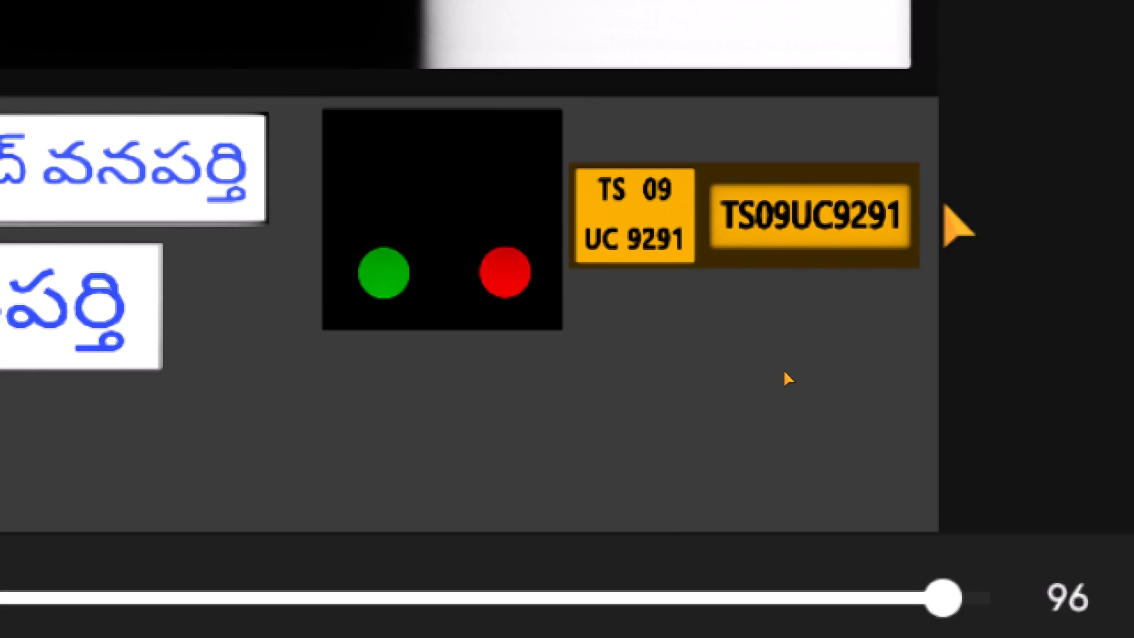
pyautogui.write('-----------')
pyautogui.press('super+minus')
pyautogui.press('super+minus')
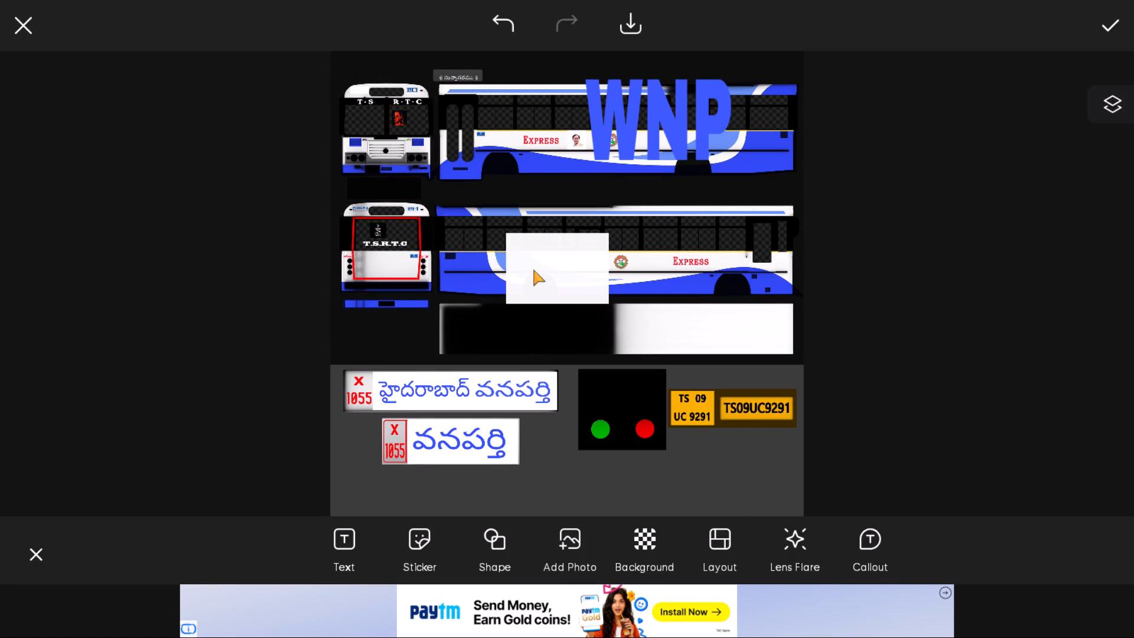
# Move the white patch off the bus sides to the area just below the rear view's lower corner.
pyautogui.scroll(-2, 533, 269)
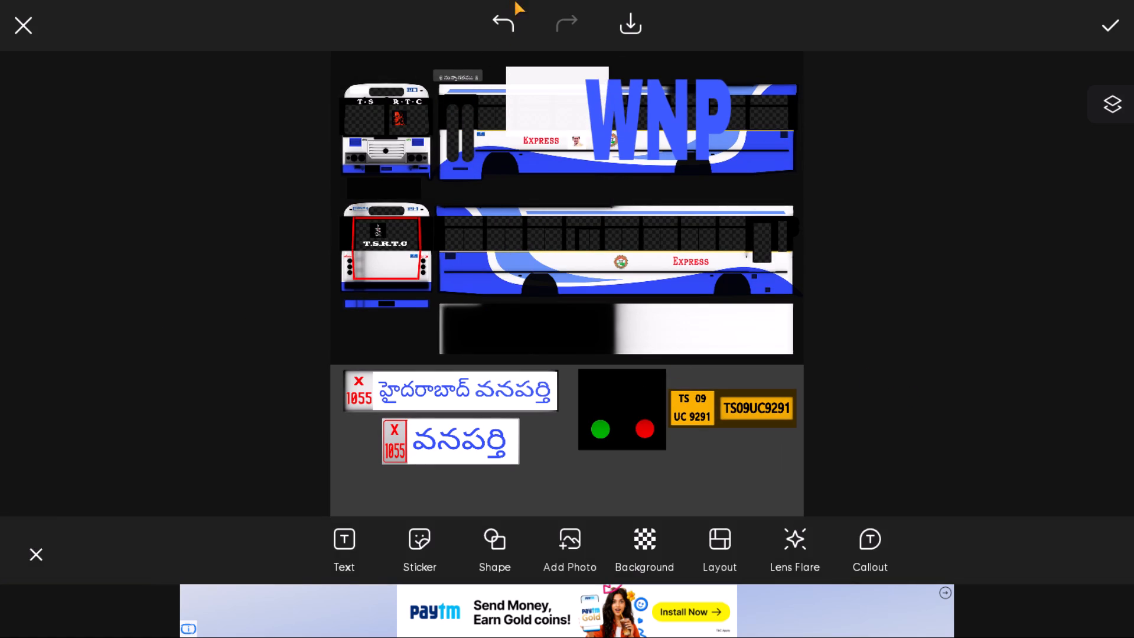
pyautogui.click(536, 80)
pyautogui.moveTo(536, 80); pyautogui.dragTo(428, 363)
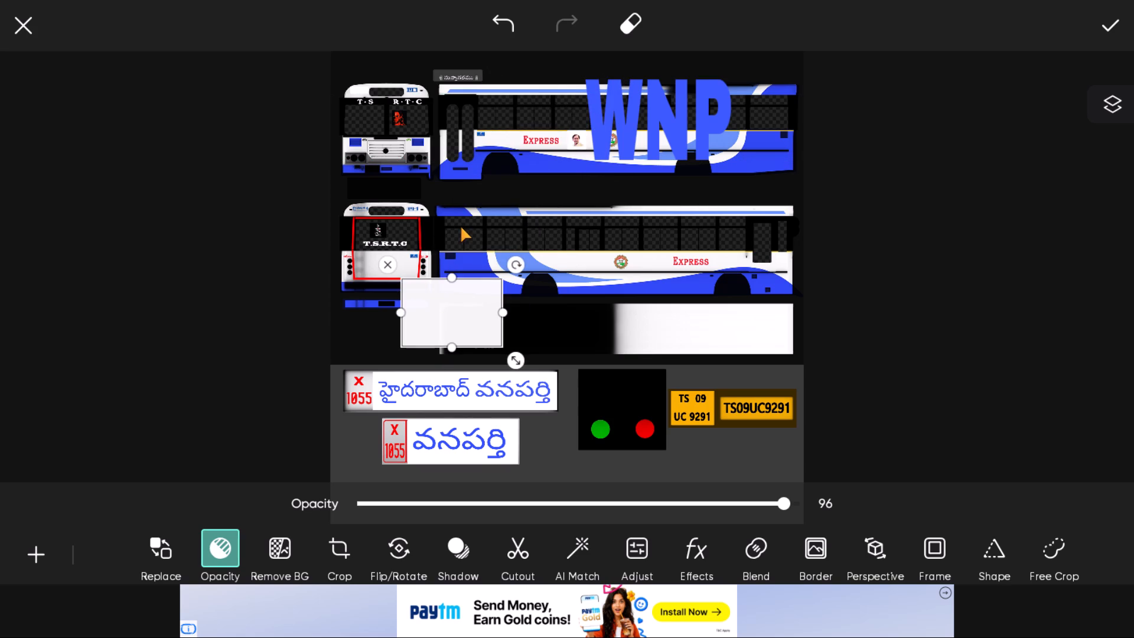
# Magnify the screen and shrink the white patch into a small, flat rectangle beside the rear view's lower corner.
pyautogui.press('super+equal')
pyautogui.press('super+equal')
pyautogui.press('super+equal')
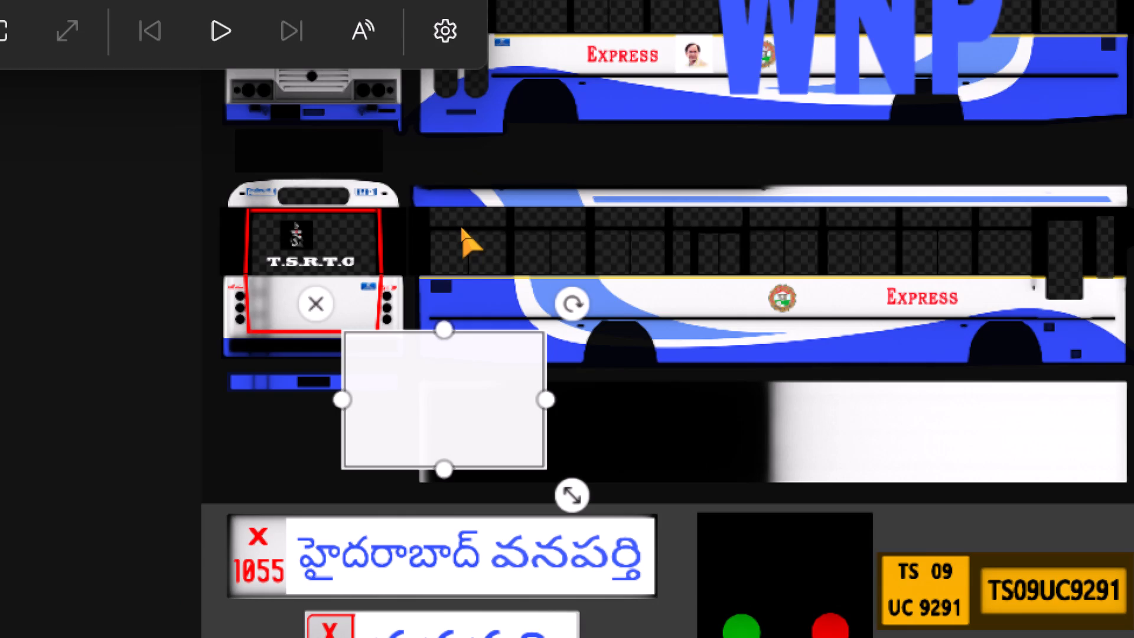
pyautogui.moveTo(460, 226); pyautogui.dragTo(461, 339)
pyautogui.scroll(1, 460, 241)
pyautogui.scroll(1, 461, 339)
pyautogui.moveTo(511, 337); pyautogui.dragTo(490, 311)
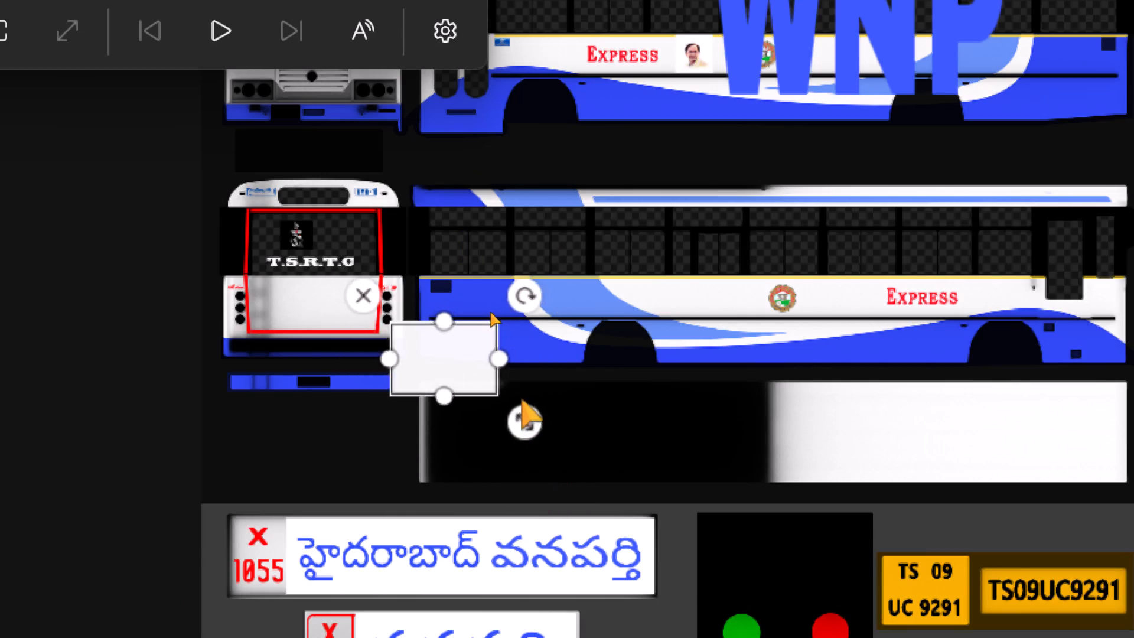
pyautogui.moveTo(490, 311); pyautogui.dragTo(488, 311)
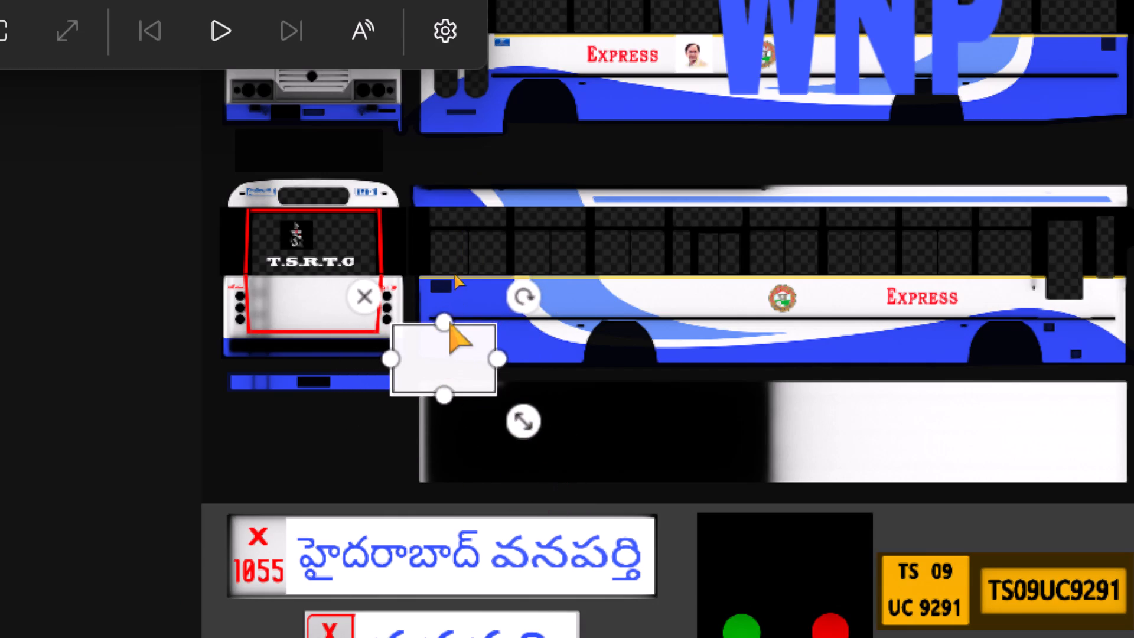
pyautogui.moveTo(446, 302); pyautogui.dragTo(445, 313)
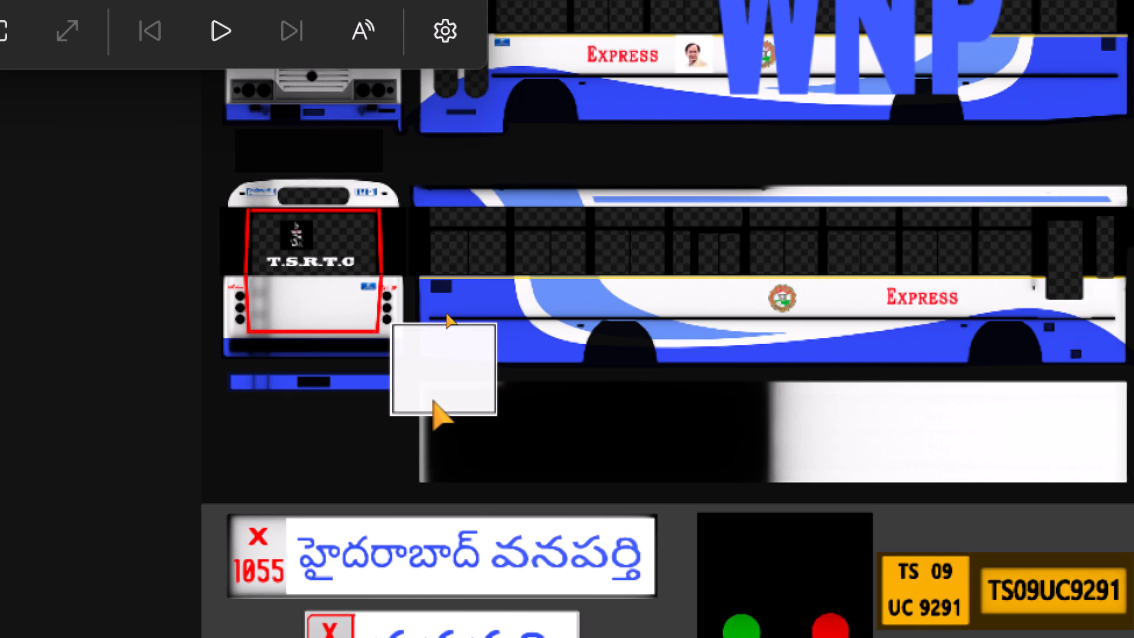
pyautogui.moveTo(445, 313); pyautogui.dragTo(448, 295)
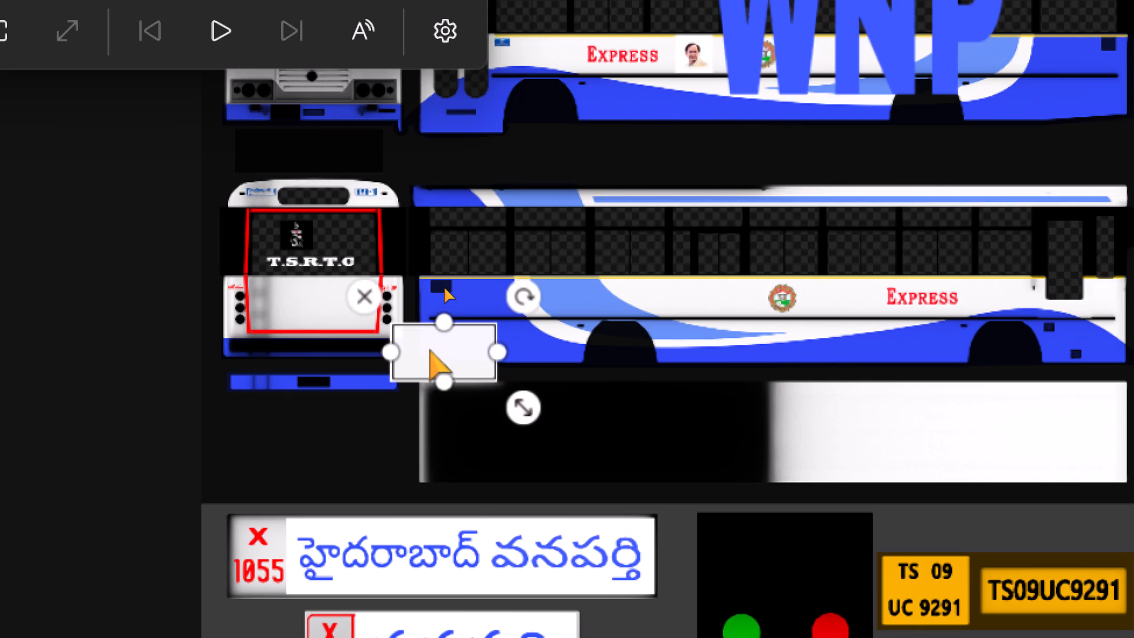
# Move the small white patch up over the headlight area of the upper front view, beside the bus door.
pyautogui.moveTo(444, 287); pyautogui.dragTo(445, 201)
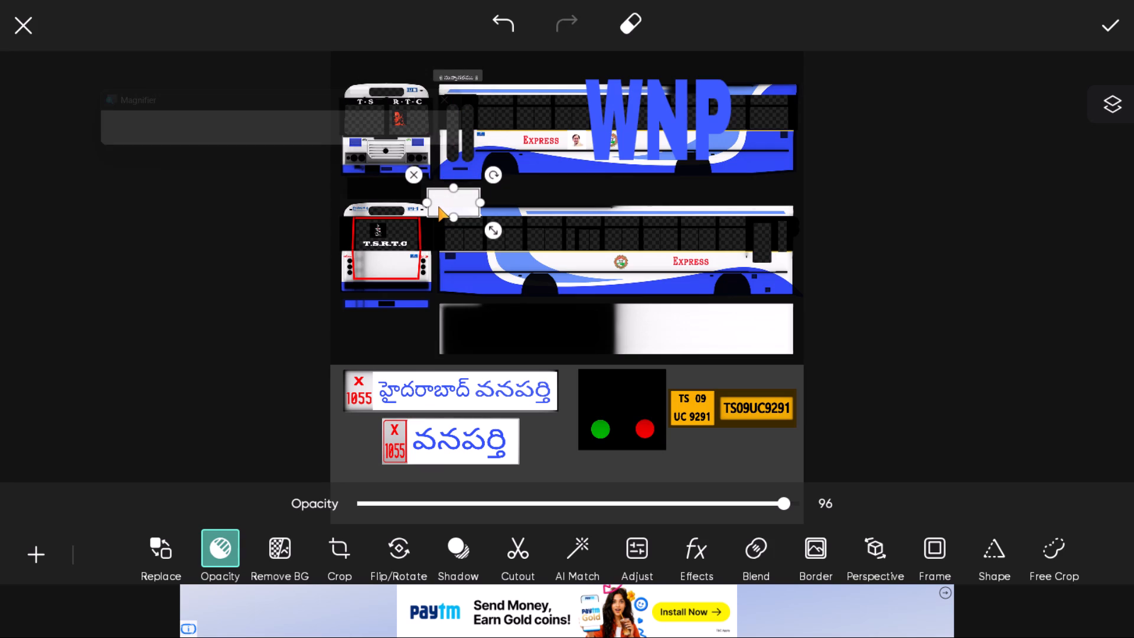
pyautogui.press('super+equal')
pyautogui.press('super+equal')
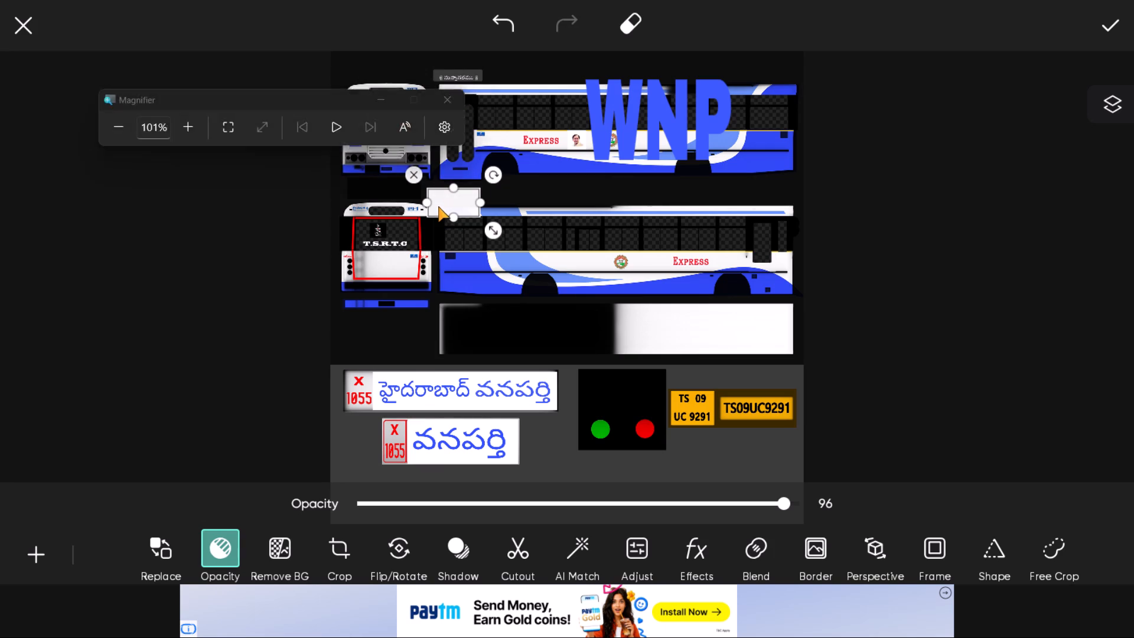
pyautogui.click(438, 206)
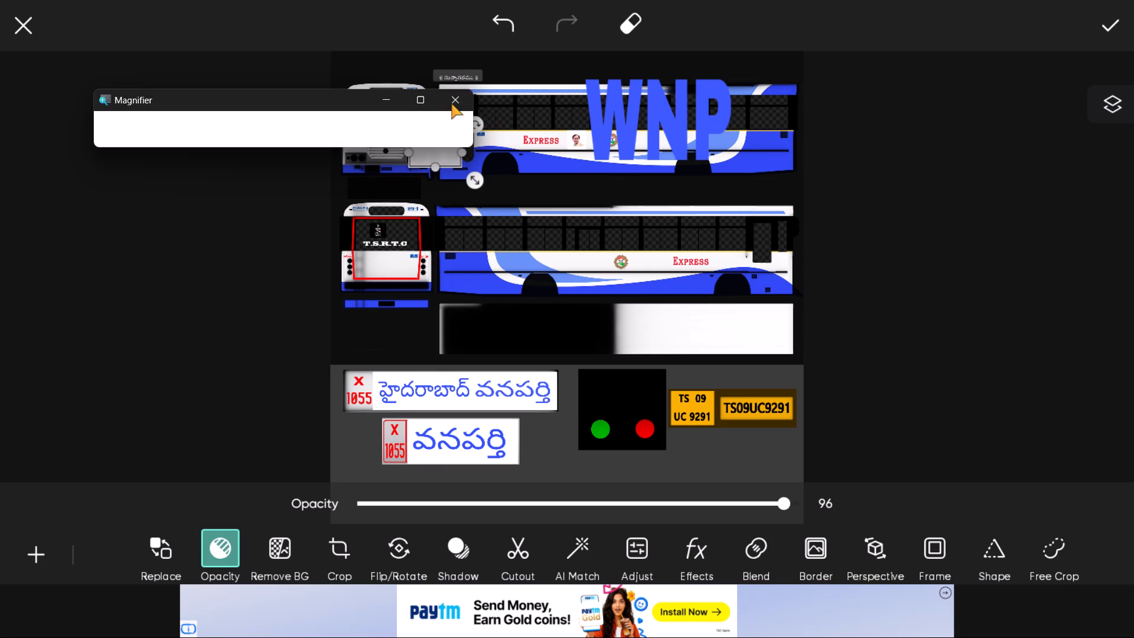
# Magnify the screen and shrink the white patch to a tiny rectangle between the upper front view and the bus door.
pyautogui.click(414, 131)
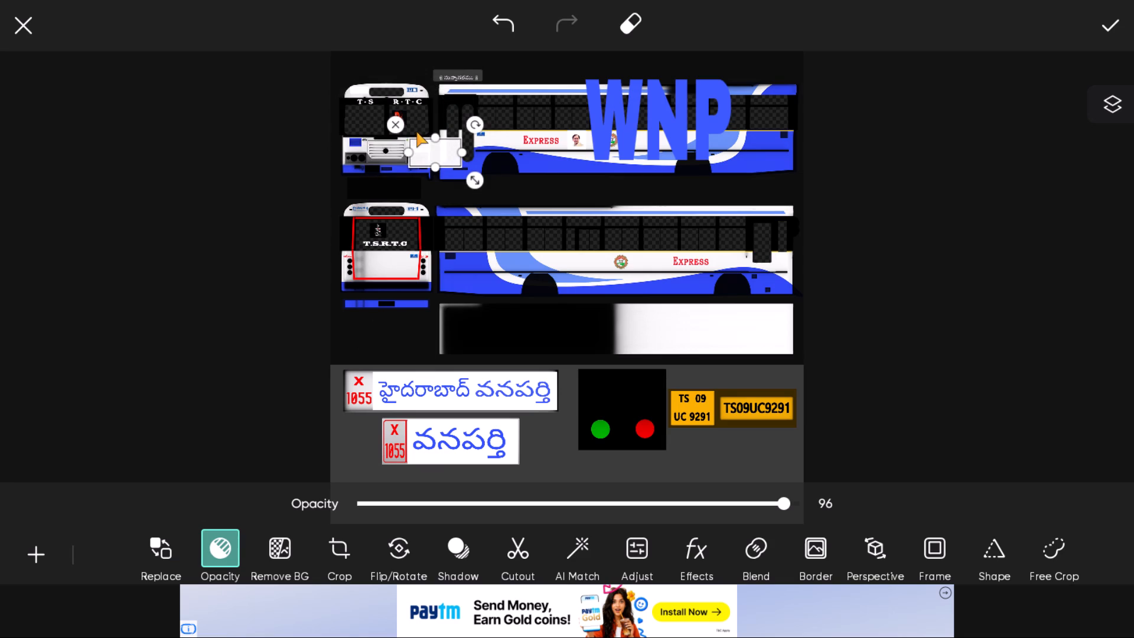
pyautogui.press('super+equal')
pyautogui.press('super+equal')
pyautogui.scroll(1, 416, 131)
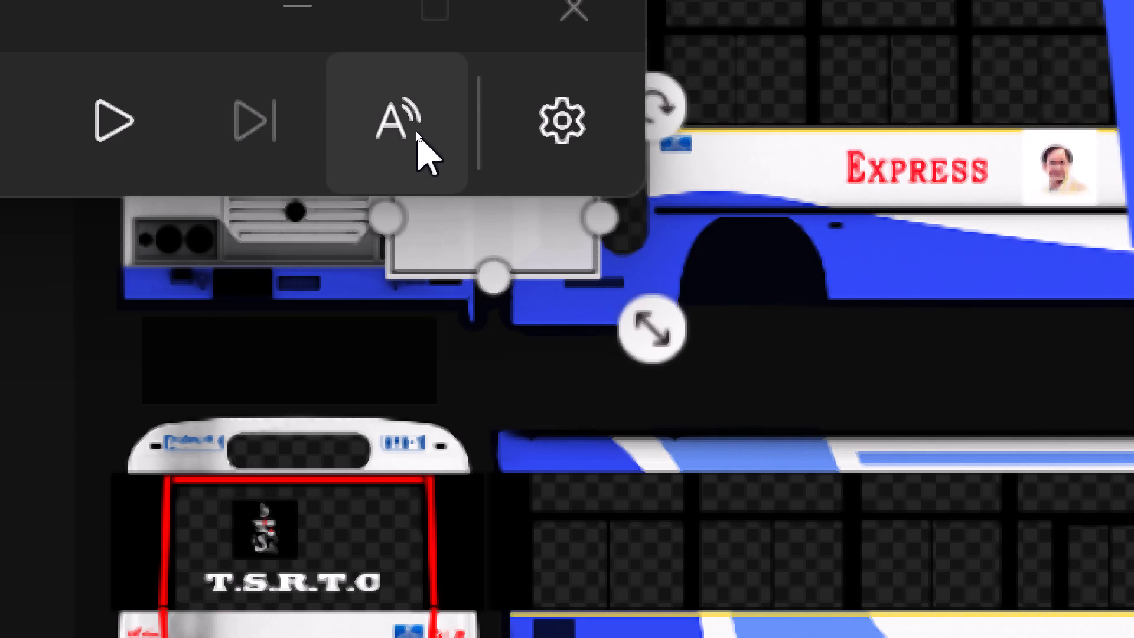
pyautogui.scroll(1, 416, 131)
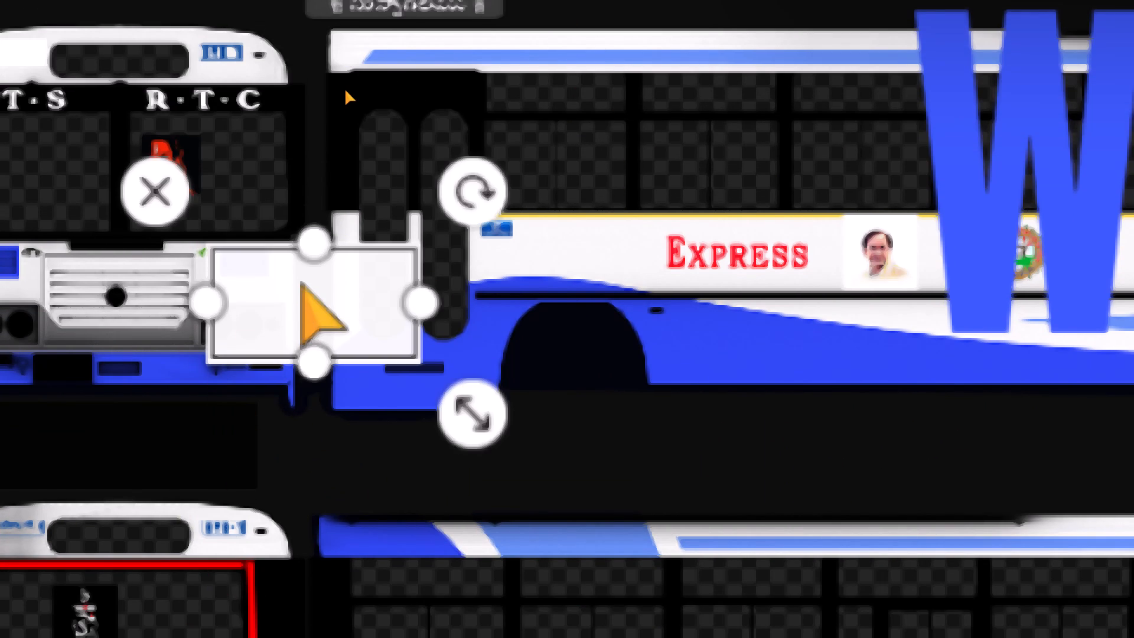
pyautogui.moveTo(471, 175); pyautogui.dragTo(463, 171)
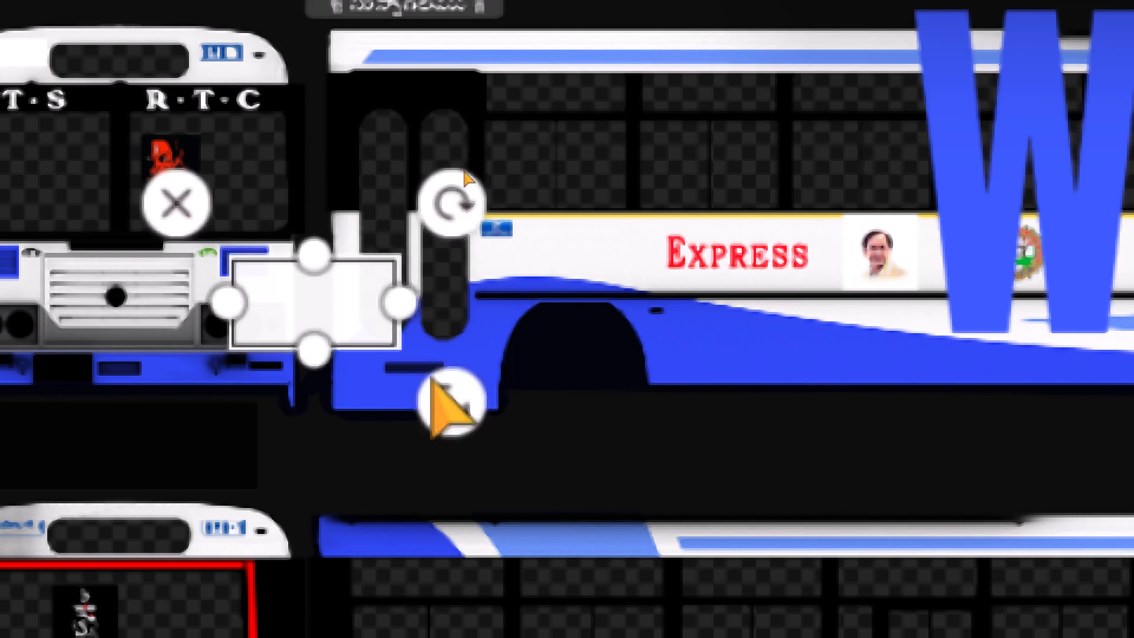
pyautogui.moveTo(463, 171); pyautogui.dragTo(455, 163)
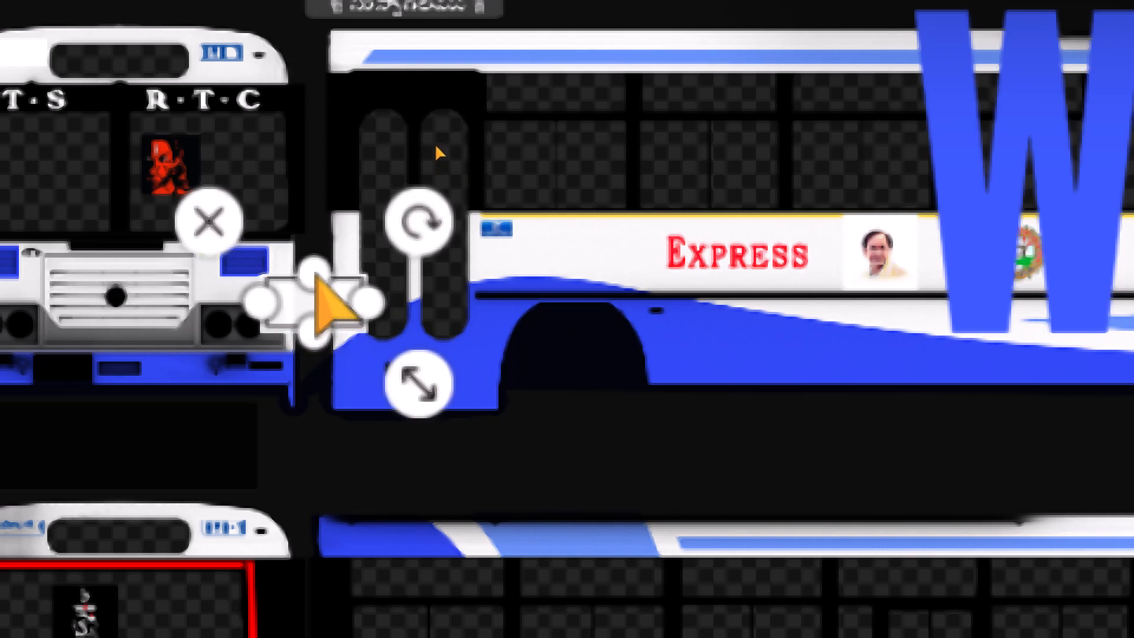
pyautogui.moveTo(462, 166); pyautogui.dragTo(451, 160)
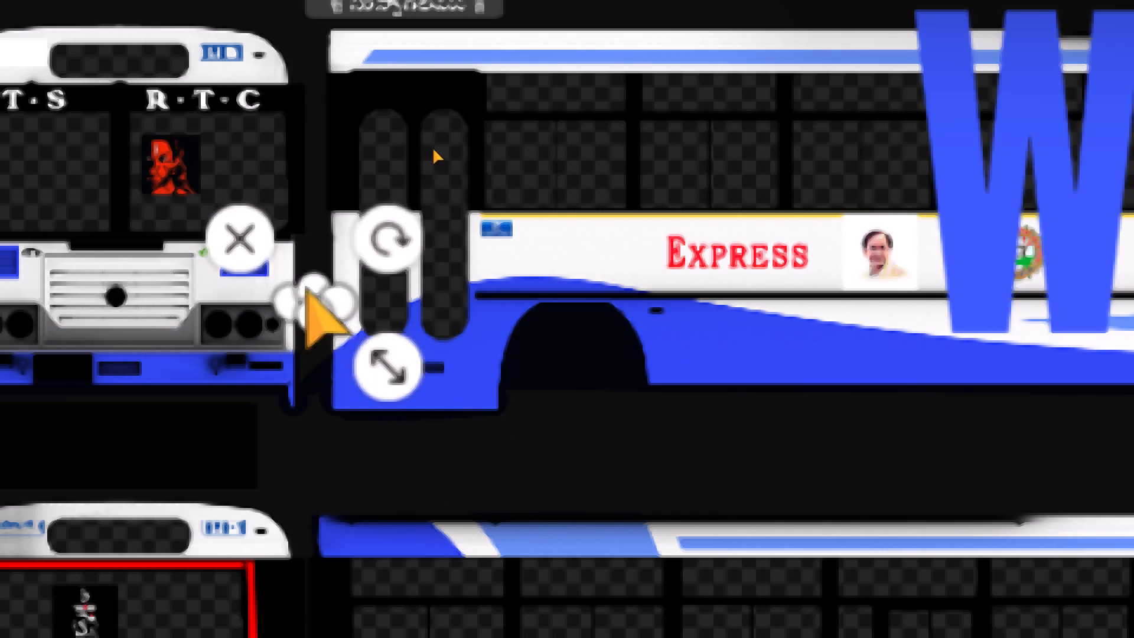
# Move the tiny white patch over the blue lettering beside the upper front view's destination slot and widen it to cover the lettering.
pyautogui.moveTo(432, 154); pyautogui.dragTo(405, 69)
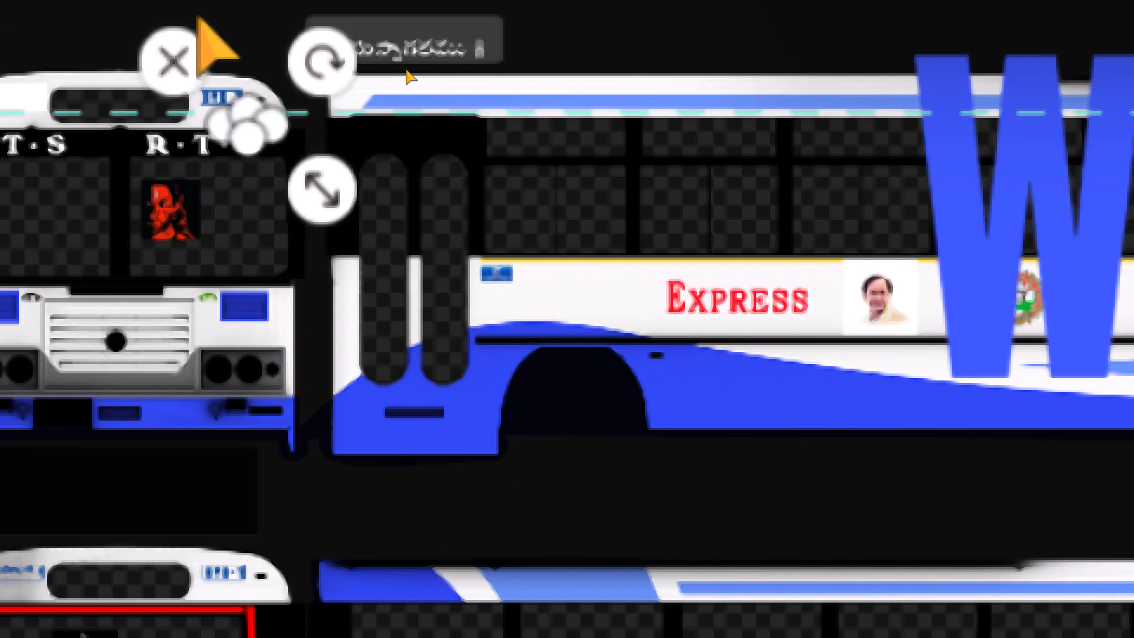
pyautogui.moveTo(405, 69); pyautogui.dragTo(401, 55)
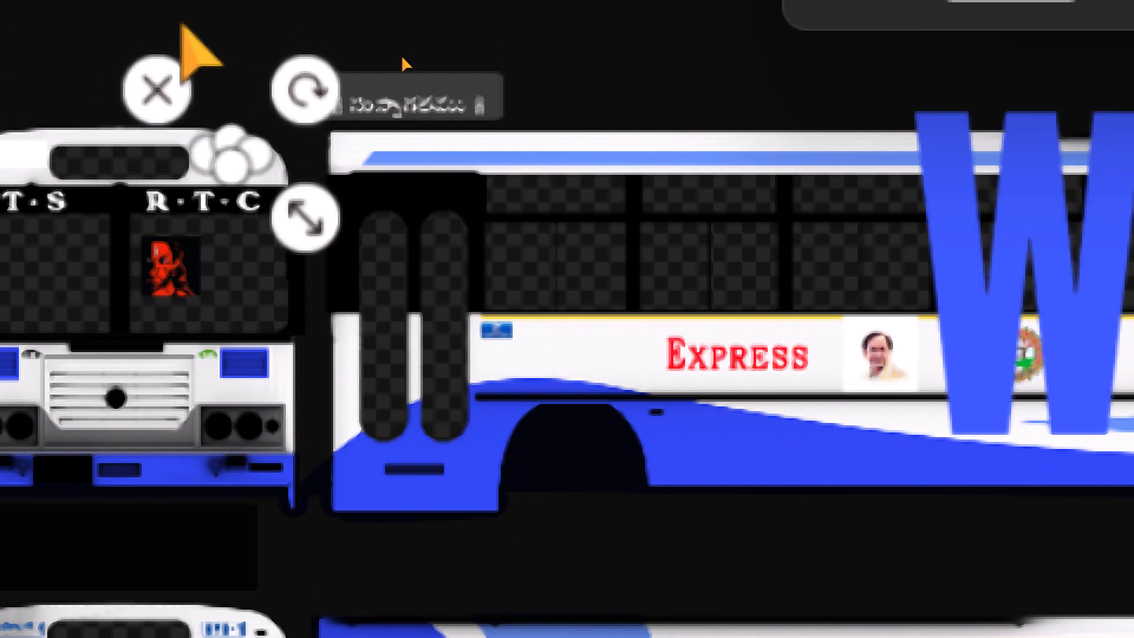
pyautogui.click(507, 58)
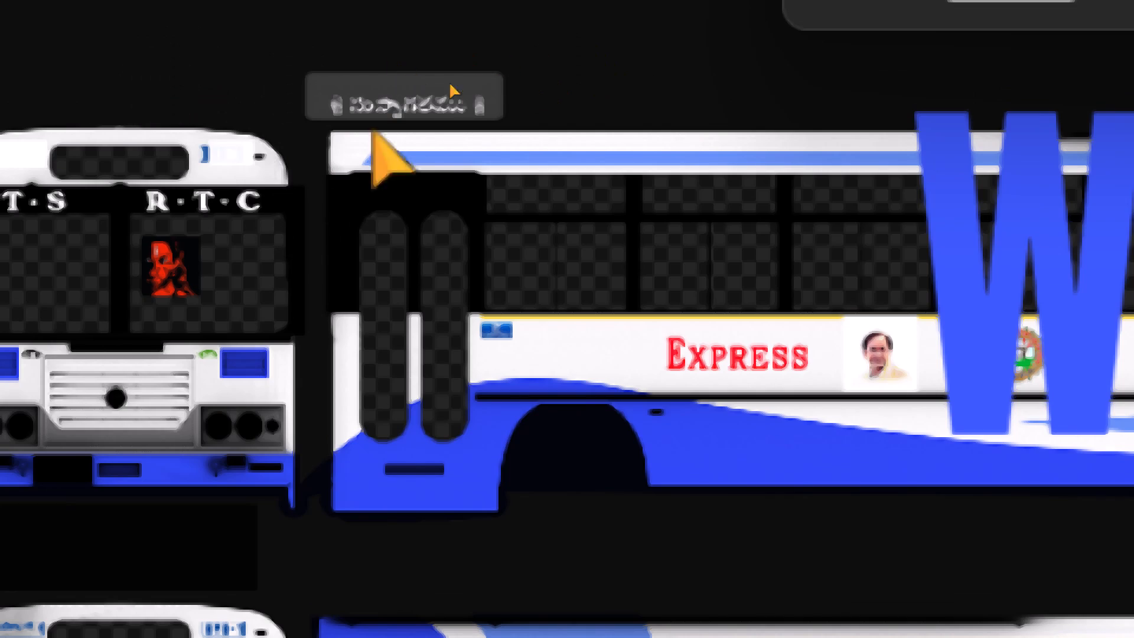
pyautogui.click(412, 89)
pyautogui.click(406, 90)
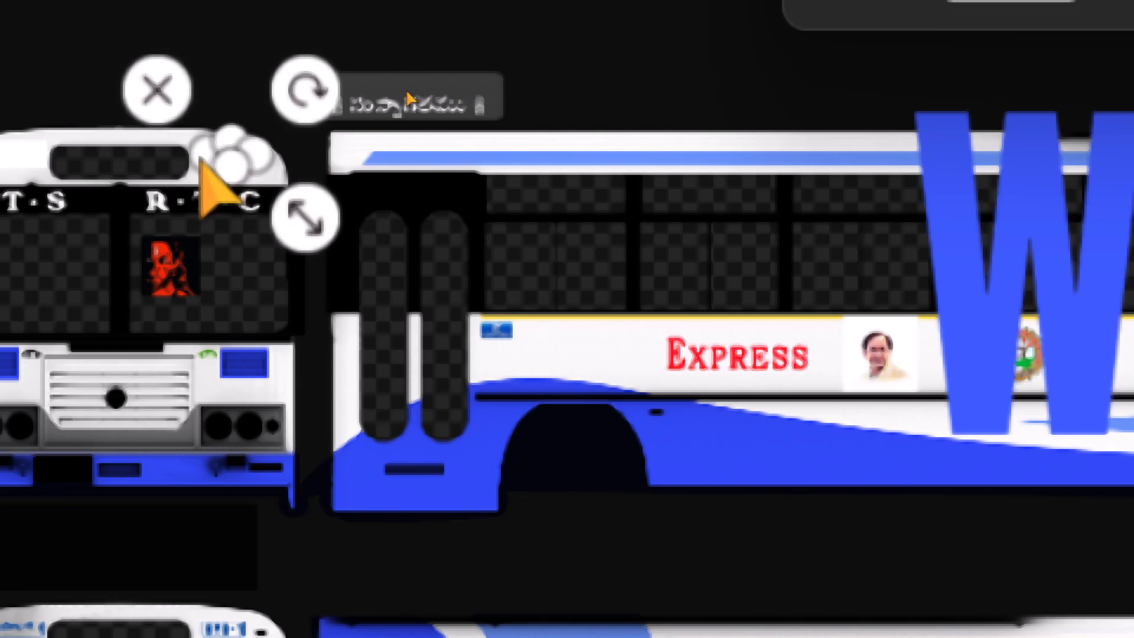
pyautogui.moveTo(420, 89); pyautogui.dragTo(426, 89)
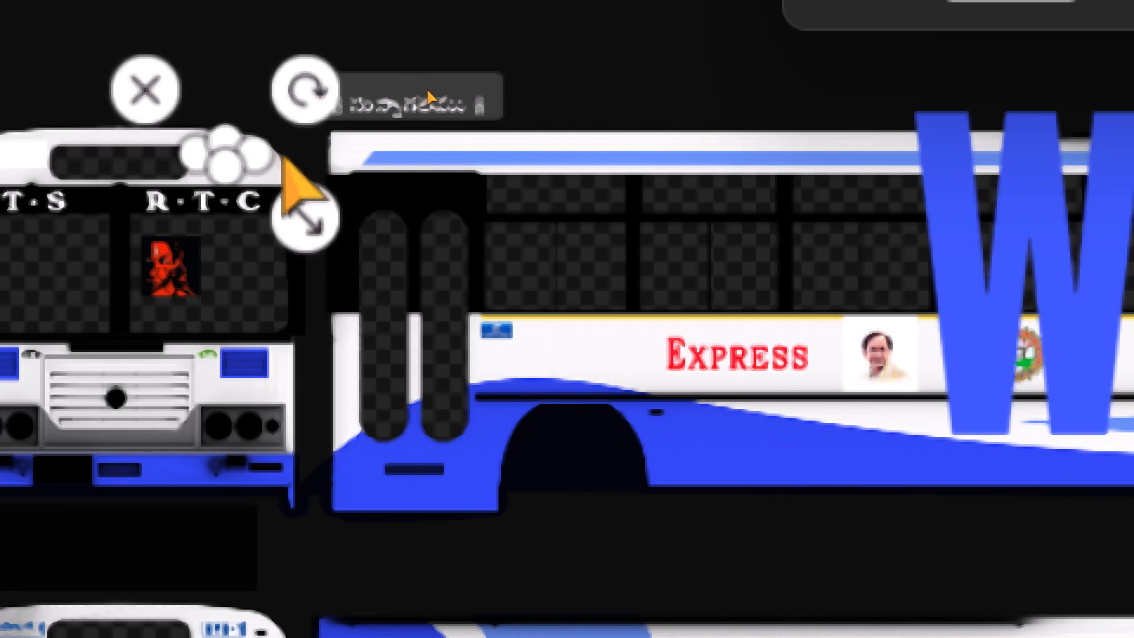
pyautogui.moveTo(426, 89); pyautogui.dragTo(428, 89)
pyautogui.click(434, 103)
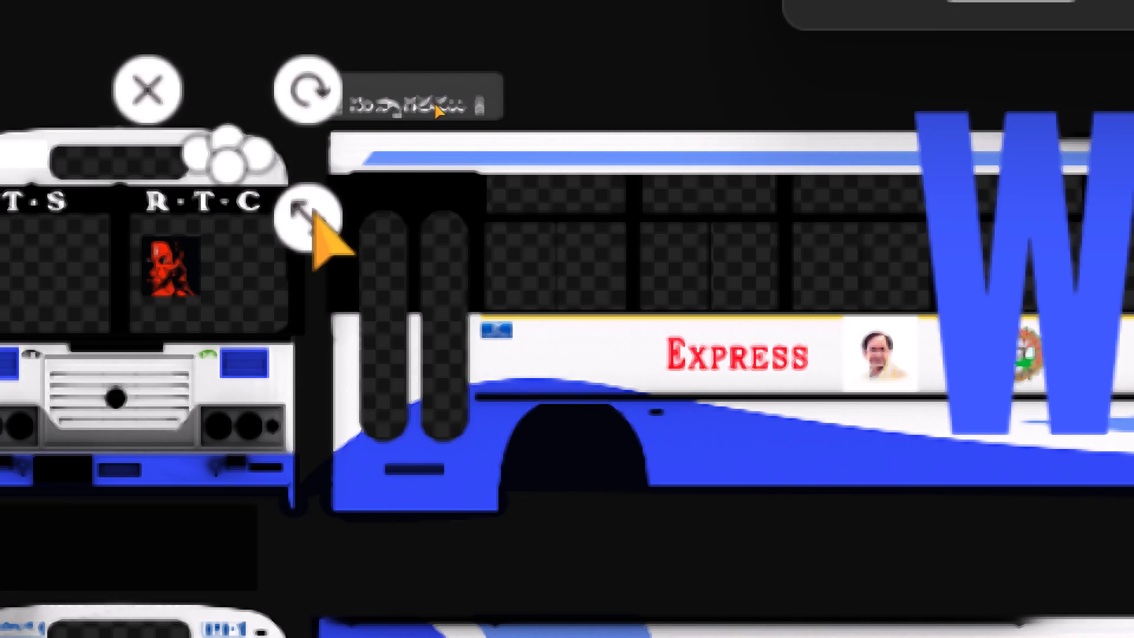
pyautogui.click(319, 69)
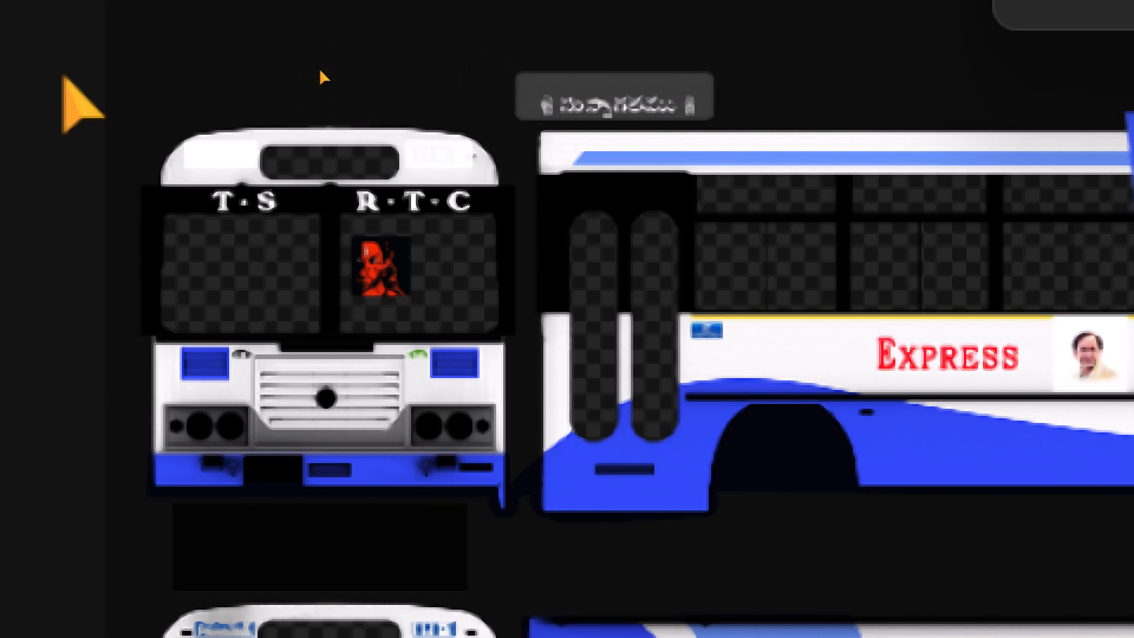
pyautogui.click(419, 89)
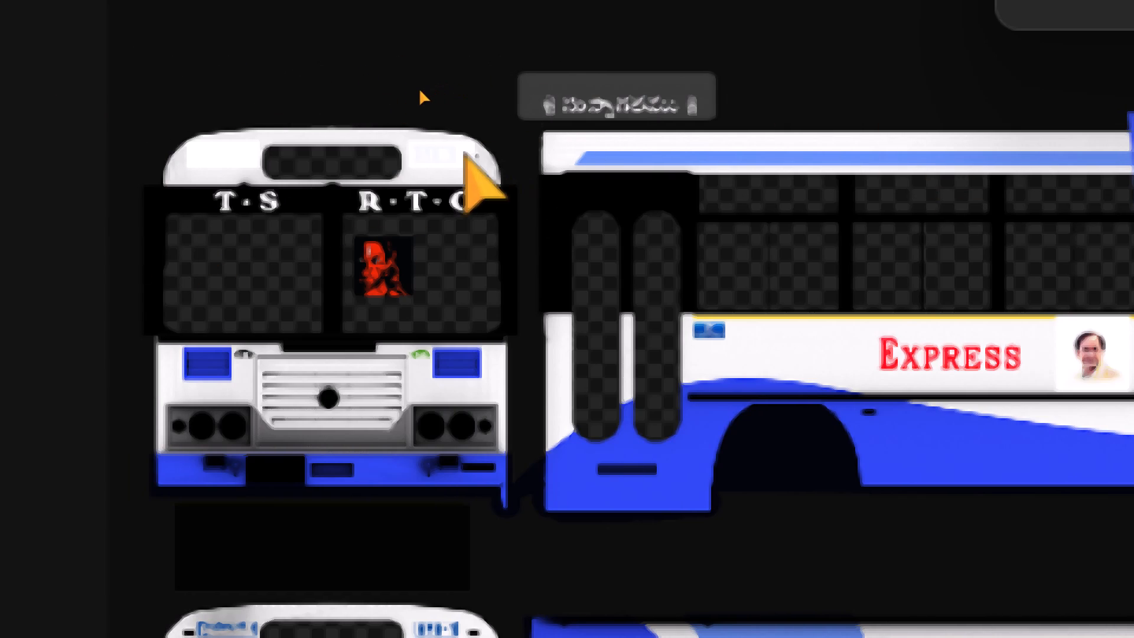
pyautogui.click(394, 47)
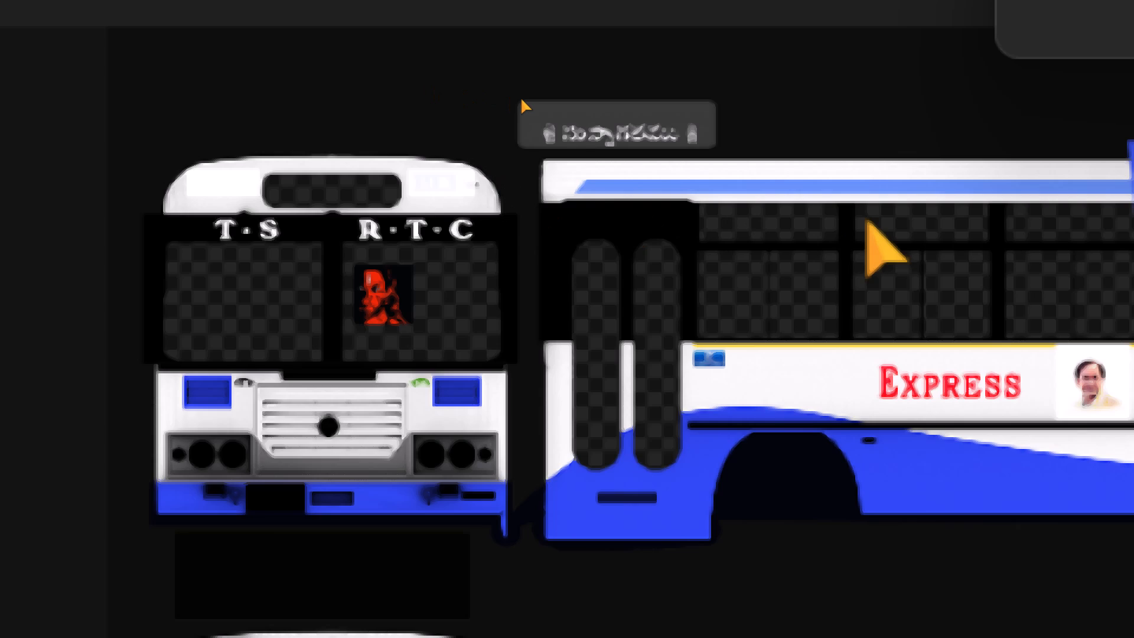
# Return the screen to normal magnification and shrink the blue WNP text to a tiny label on the upper bus side.
pyautogui.press('super+minus')
pyautogui.press('super+minus')
pyautogui.press('super+minus')
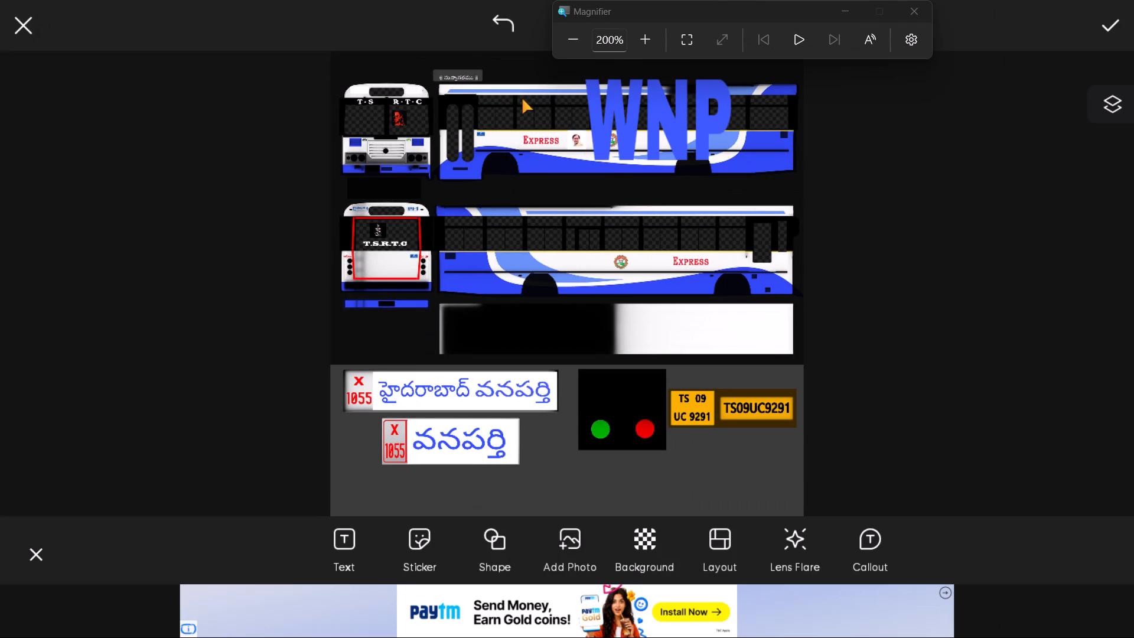
pyautogui.click(632, 118)
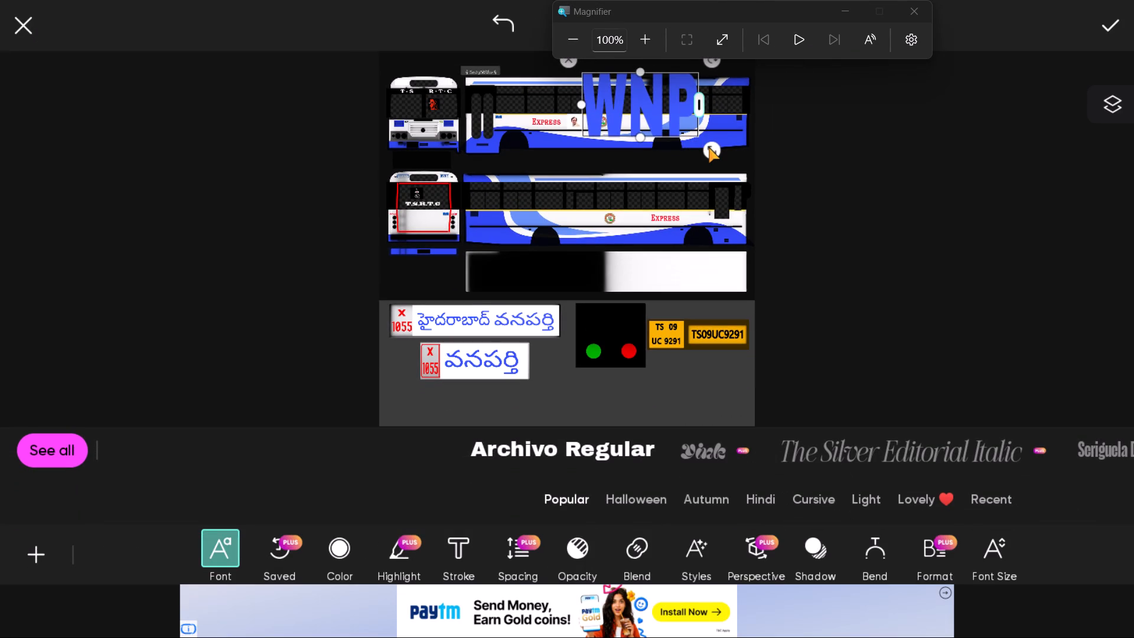
pyautogui.moveTo(708, 147); pyautogui.dragTo(669, 124)
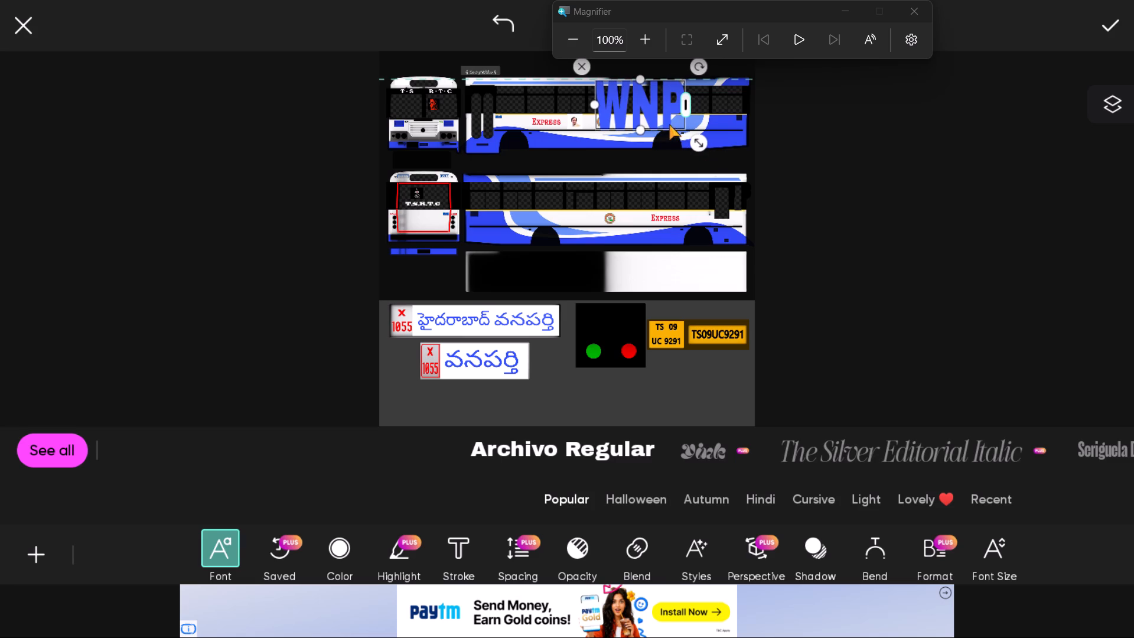
pyautogui.moveTo(669, 124); pyautogui.dragTo(668, 123)
pyautogui.moveTo(698, 142); pyautogui.dragTo(670, 130)
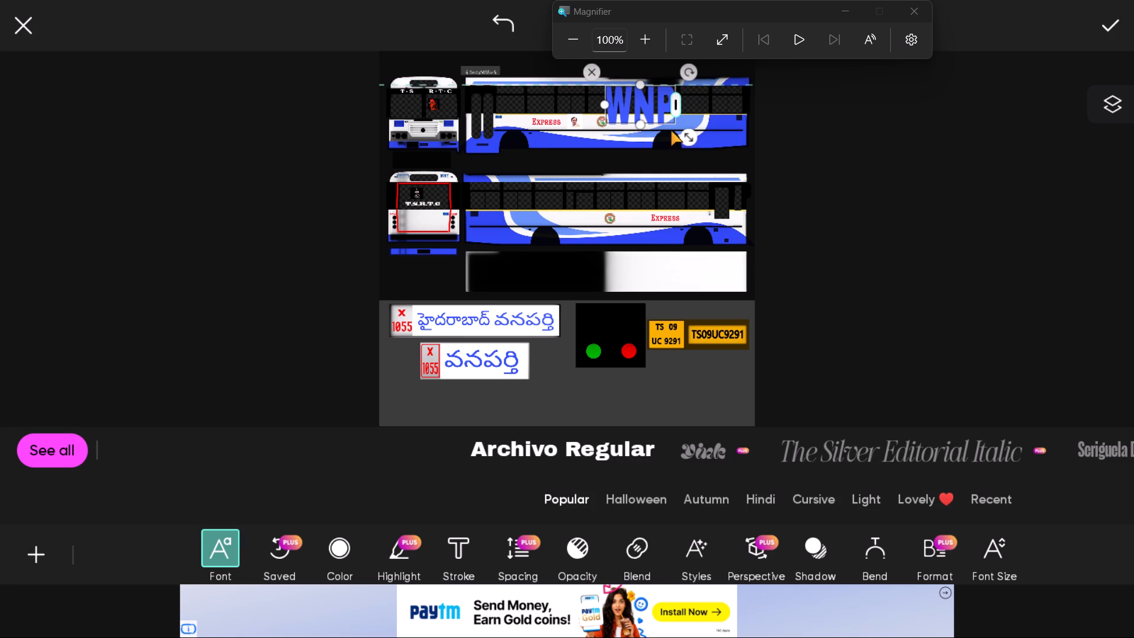
pyautogui.moveTo(670, 130); pyautogui.dragTo(669, 128)
pyautogui.moveTo(685, 135); pyautogui.dragTo(655, 116)
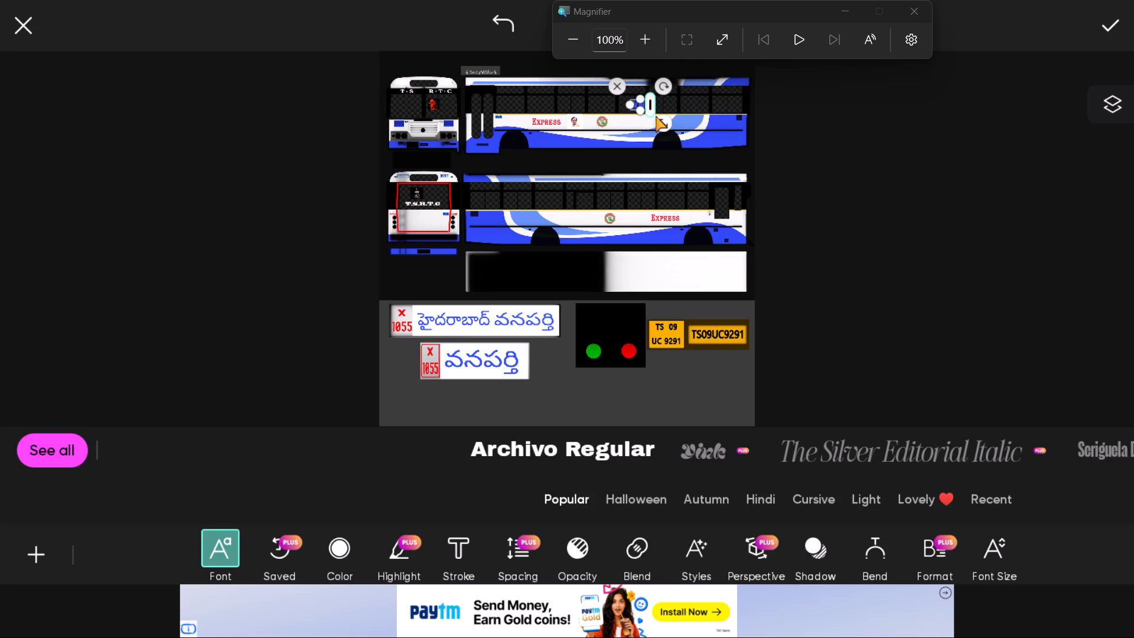
pyautogui.moveTo(655, 116); pyautogui.dragTo(654, 115)
pyautogui.moveTo(618, 112); pyautogui.dragTo(610, 118)
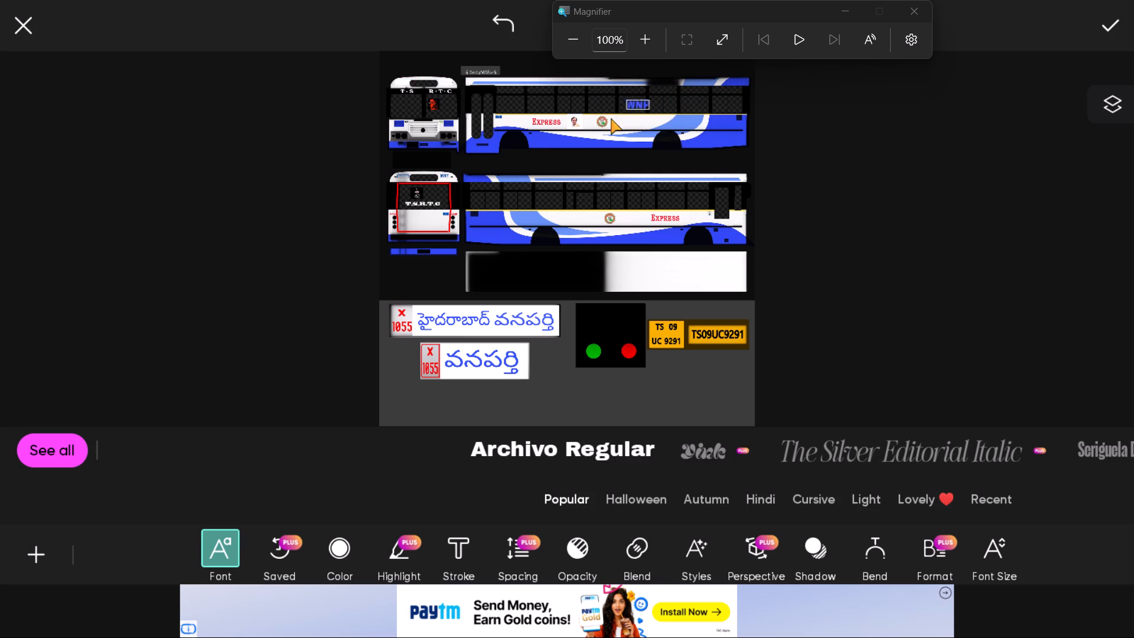
pyautogui.moveTo(610, 118); pyautogui.dragTo(620, 119)
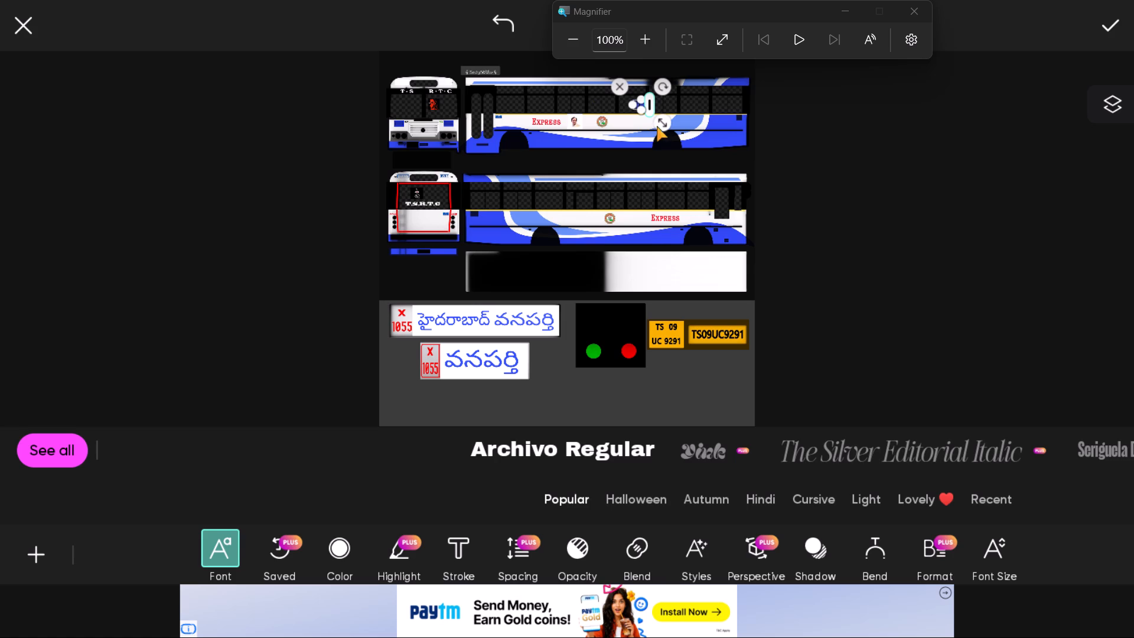
pyautogui.moveTo(660, 123); pyautogui.dragTo(658, 115)
# Move the tiny WNP text onto the white patch beside the destination slot on the upper front view's header.
pyautogui.moveTo(640, 103); pyautogui.dragTo(637, 104)
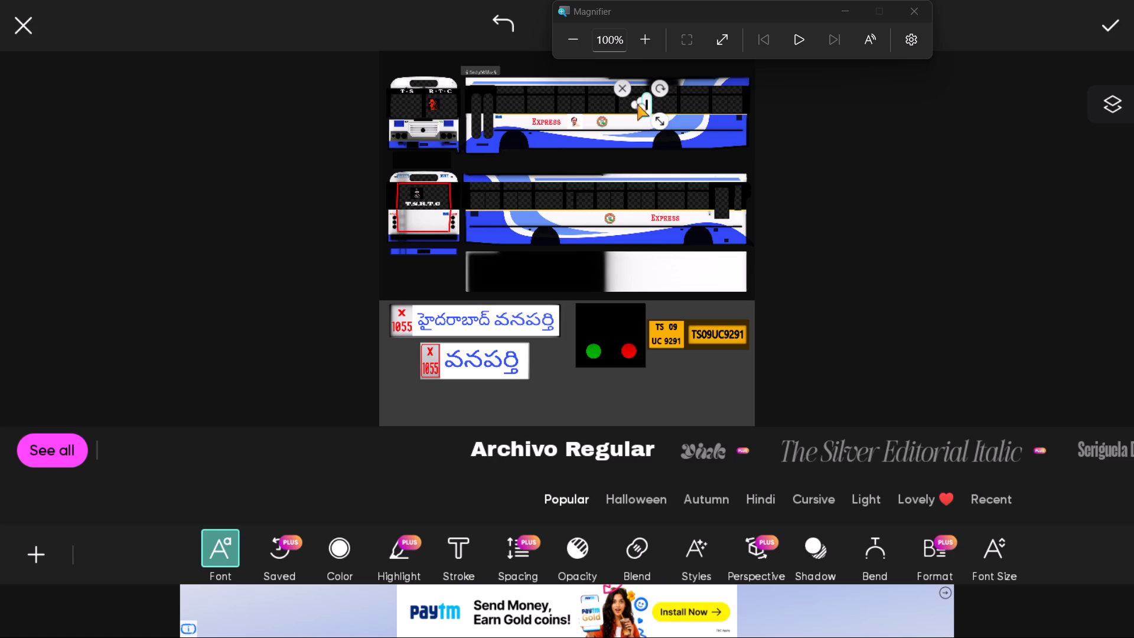
pyautogui.moveTo(637, 104); pyautogui.dragTo(435, 84)
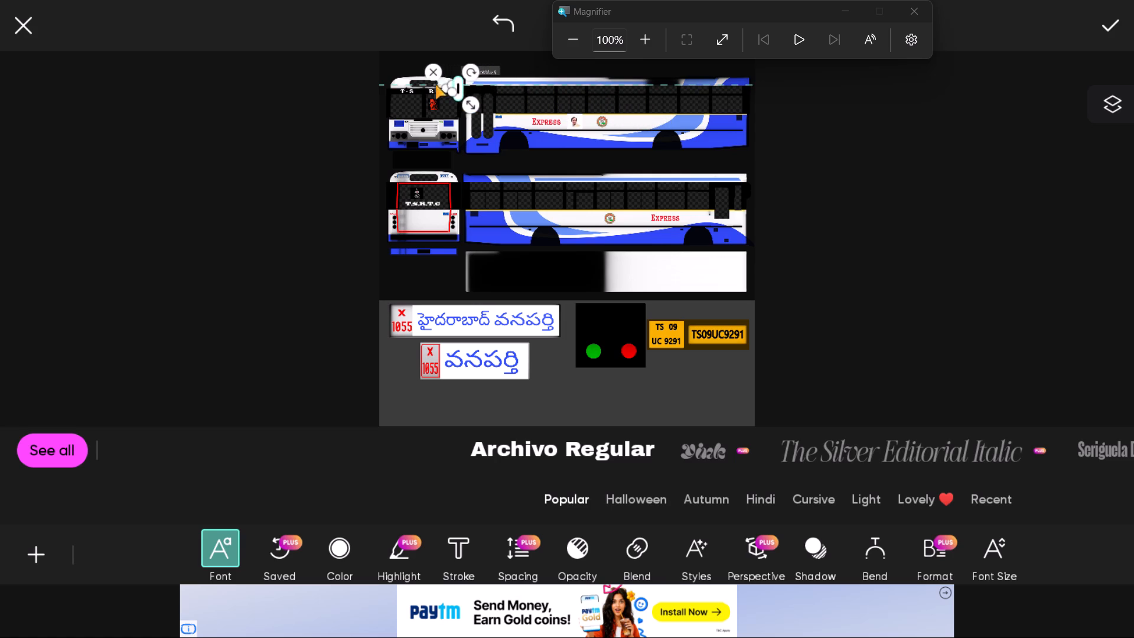
pyautogui.moveTo(435, 84); pyautogui.dragTo(418, 66)
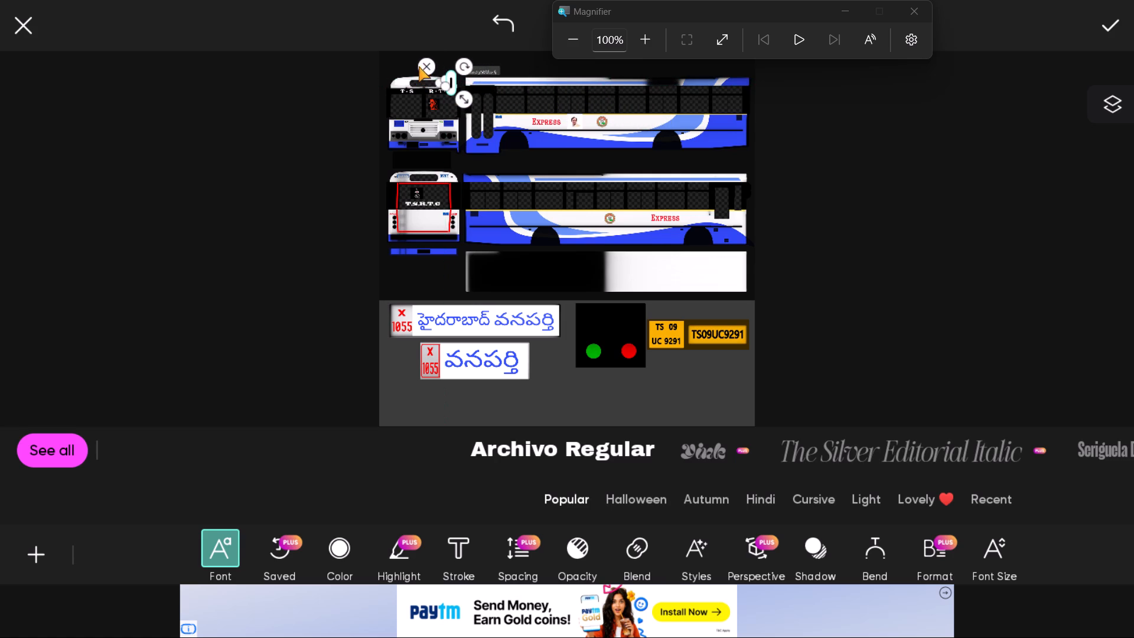
pyautogui.click(357, 104)
pyautogui.moveTo(416, 87); pyautogui.dragTo(413, 82)
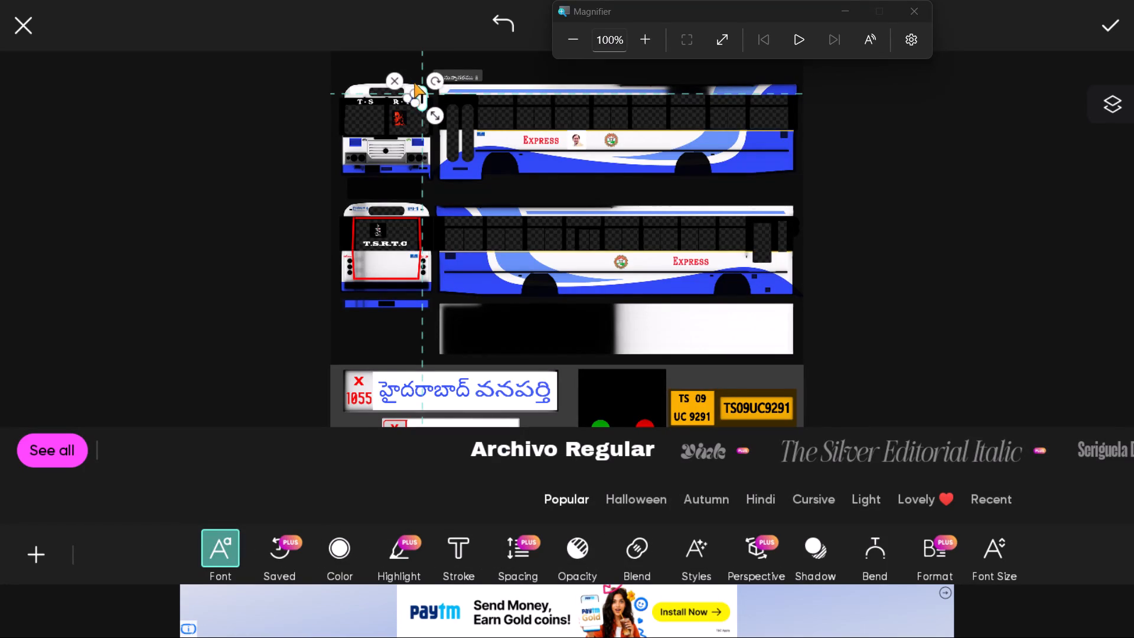
pyautogui.moveTo(413, 82); pyautogui.dragTo(406, 67)
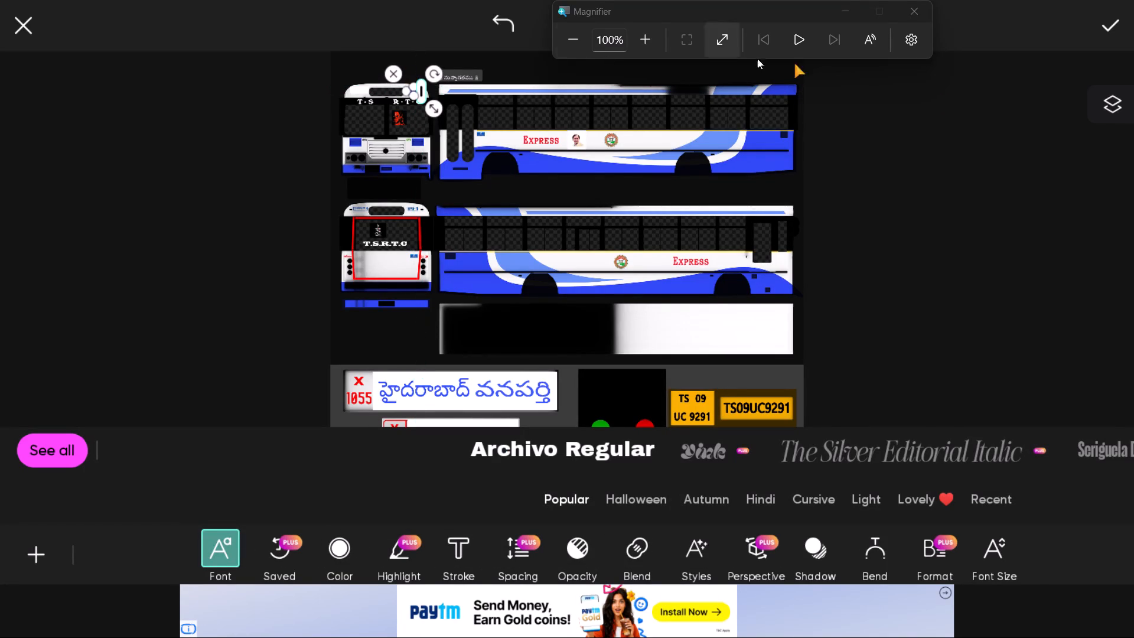
pyautogui.click(1115, 77)
# Lock both white patch layers in the layer list.
pyautogui.click(1116, 95)
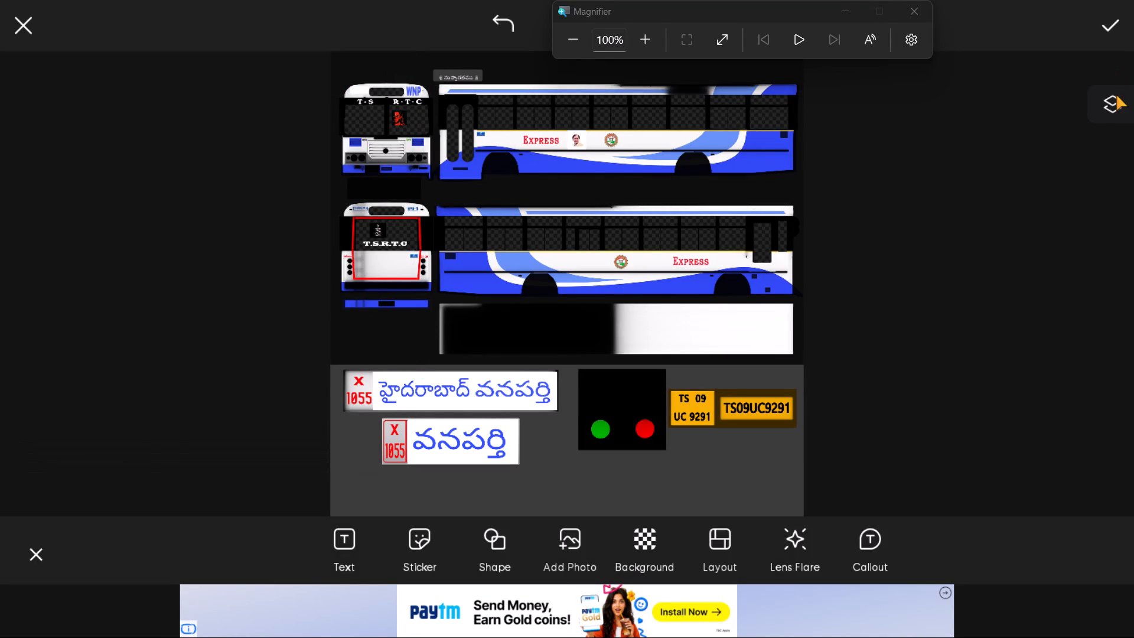
pyautogui.click(1116, 240)
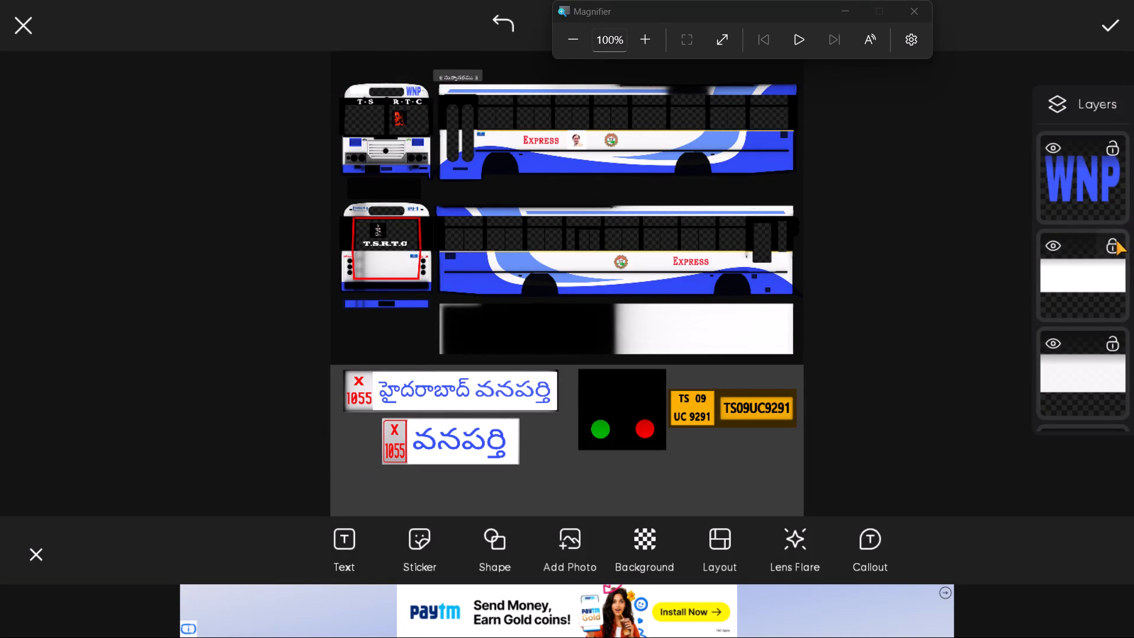
pyautogui.click(1116, 343)
pyautogui.scroll(-2, 1116, 343)
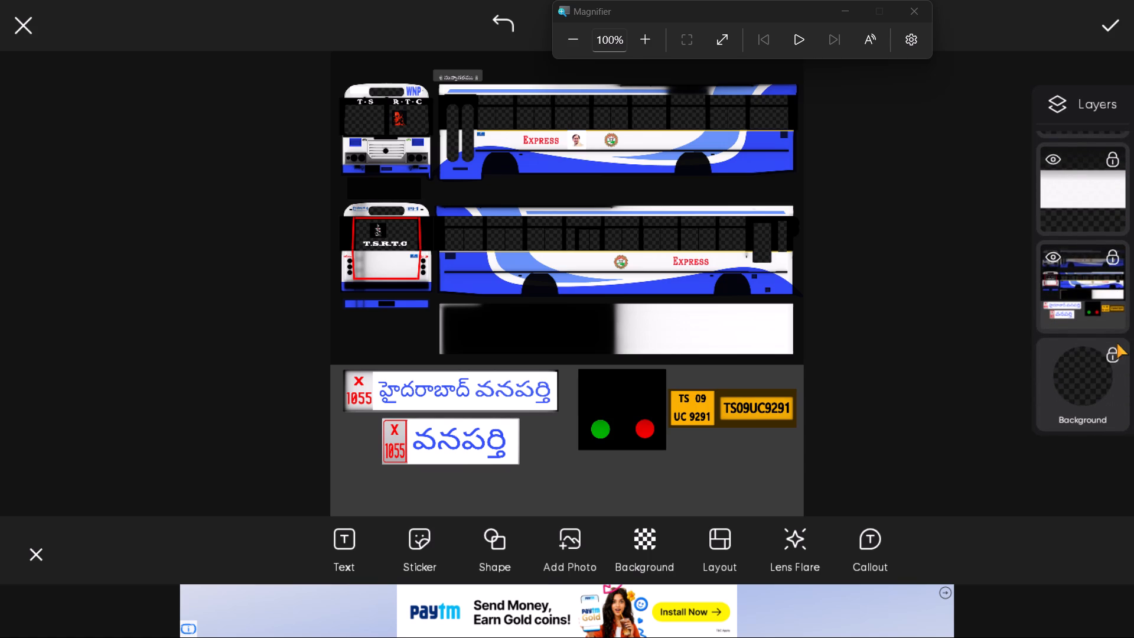
pyautogui.scroll(6, 1116, 343)
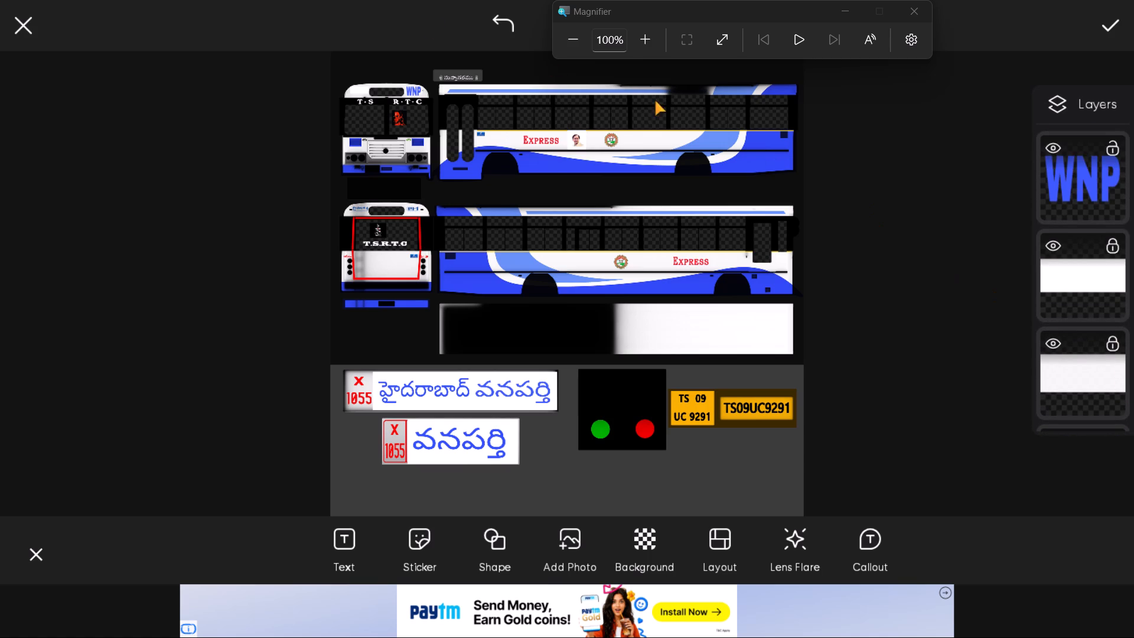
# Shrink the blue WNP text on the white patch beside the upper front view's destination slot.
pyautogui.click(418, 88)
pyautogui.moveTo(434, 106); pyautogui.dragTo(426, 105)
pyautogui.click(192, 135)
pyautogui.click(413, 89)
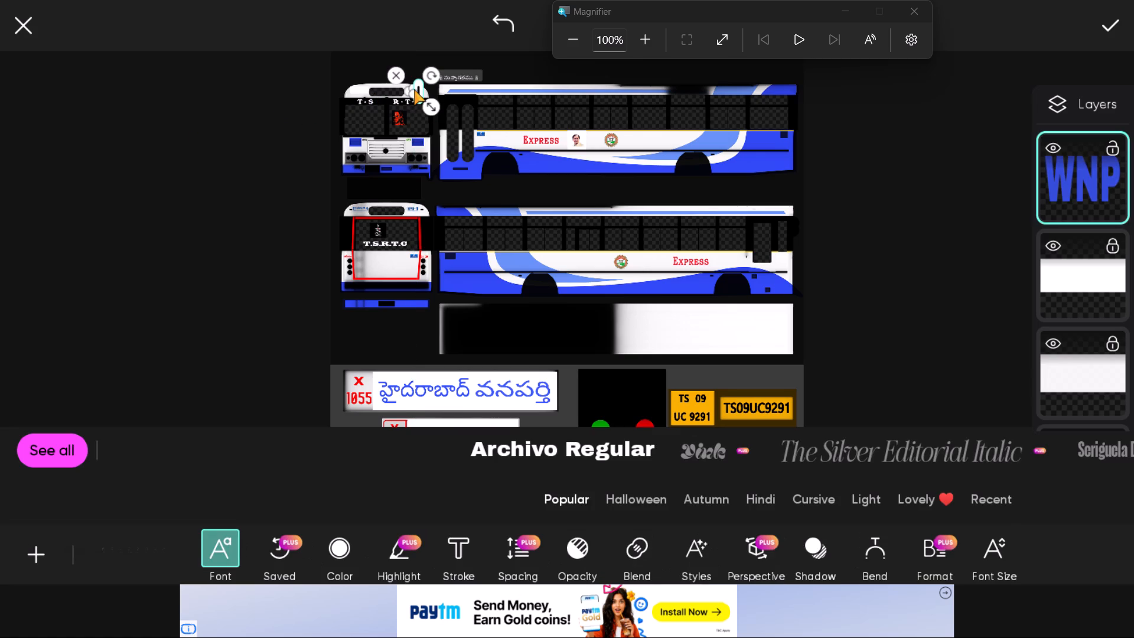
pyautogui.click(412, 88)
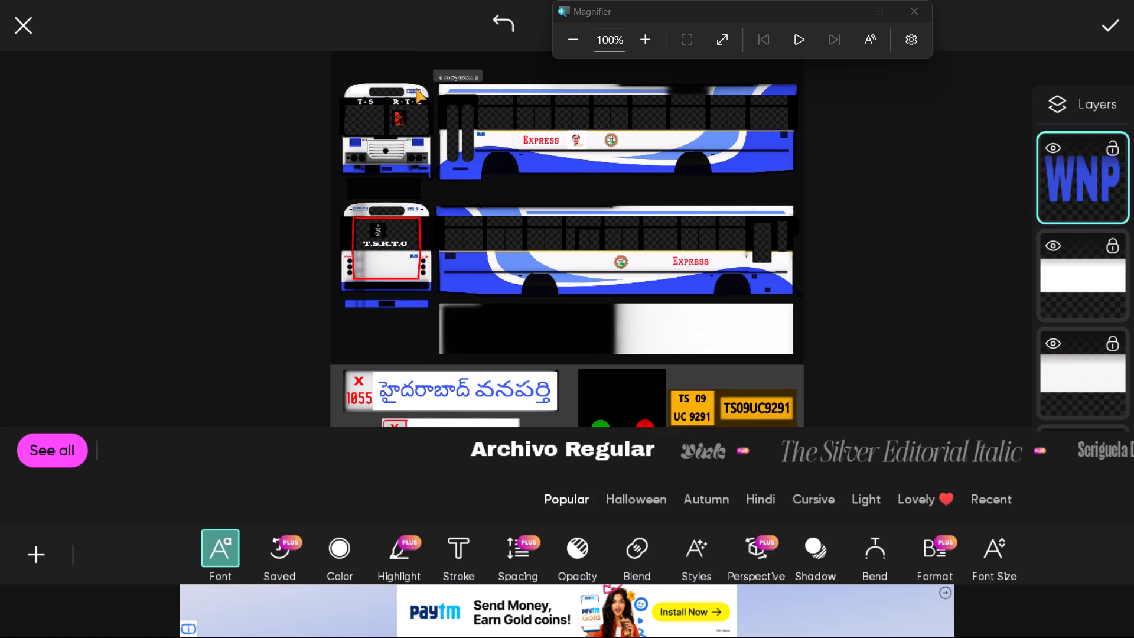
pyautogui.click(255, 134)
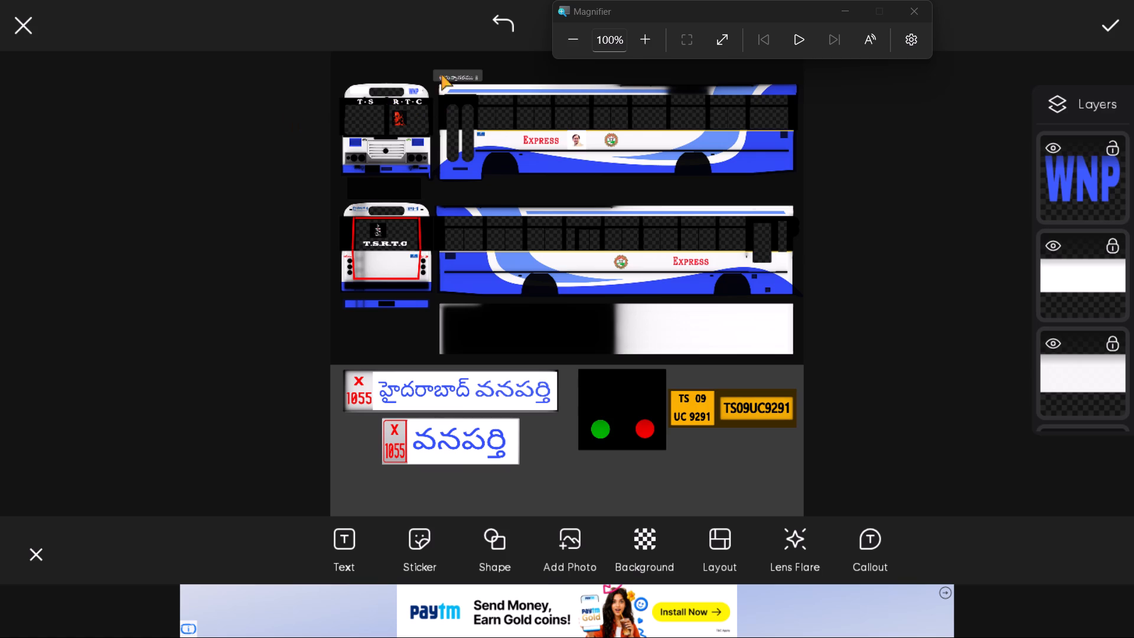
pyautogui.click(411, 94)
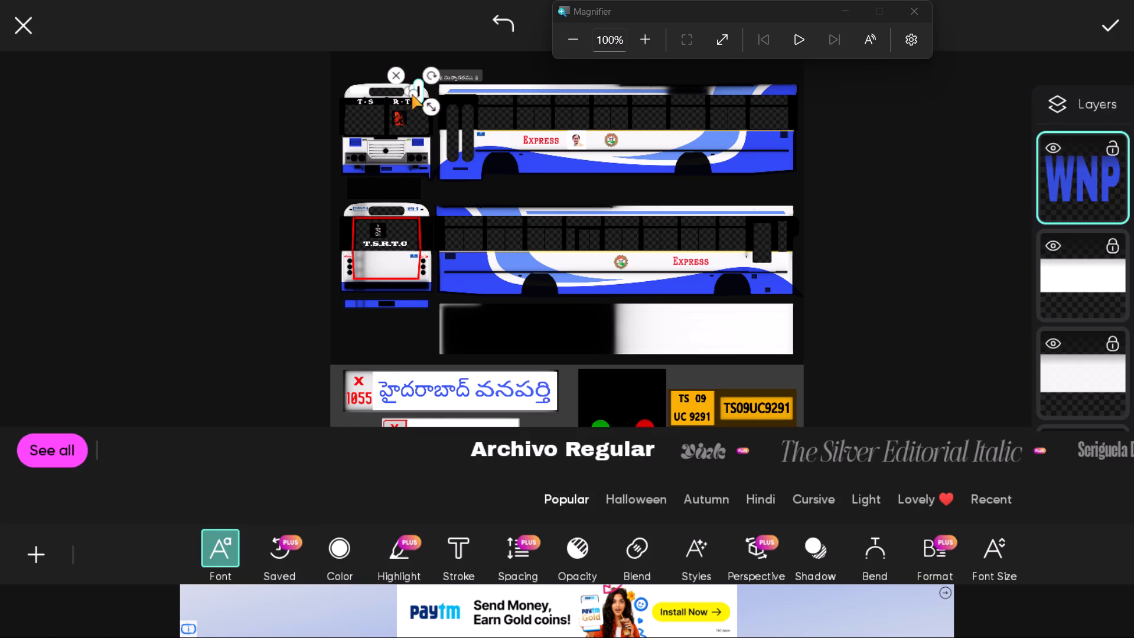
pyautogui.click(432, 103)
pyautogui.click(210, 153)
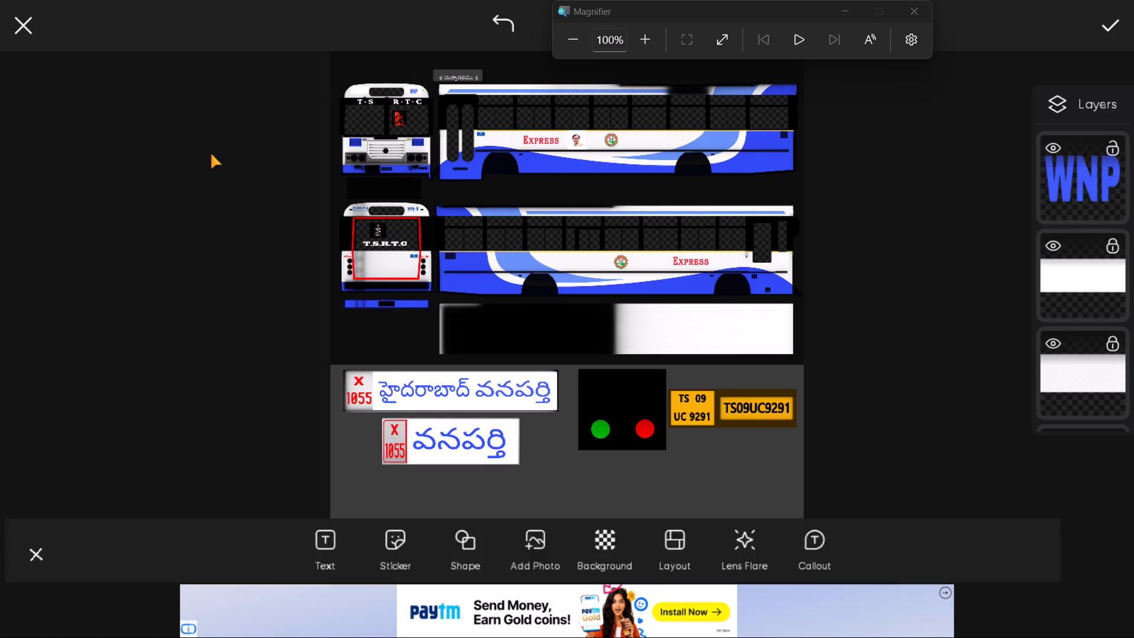
# Enlarge the blue WNP text so it fills the white patch on the upper front view's header.
pyautogui.click(414, 89)
pyautogui.moveTo(431, 102); pyautogui.dragTo(442, 115)
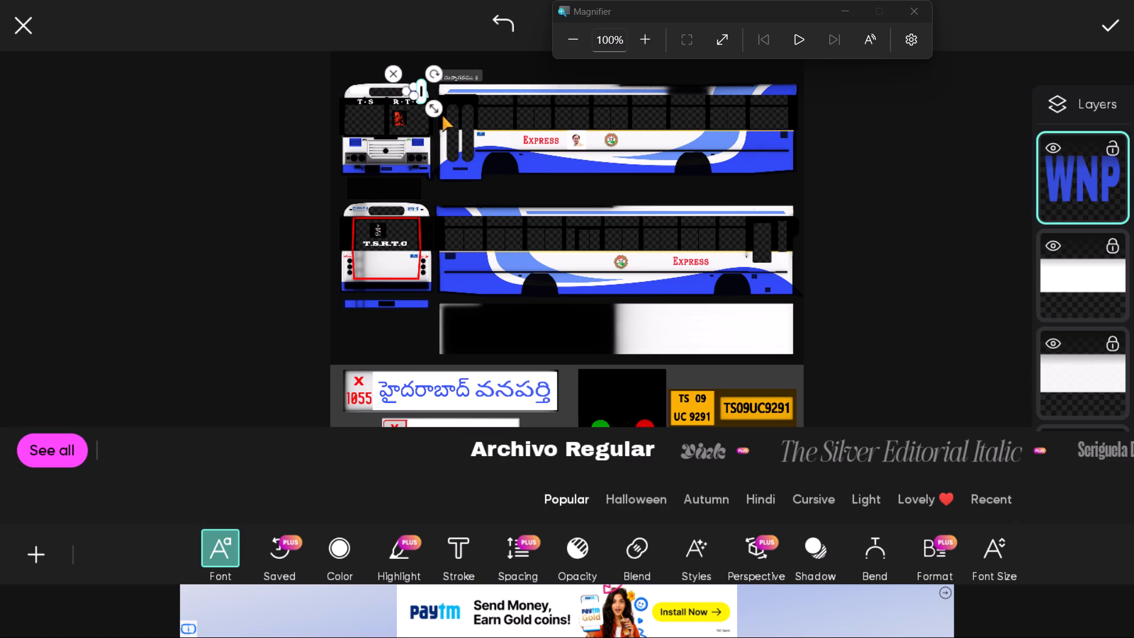
pyautogui.click(168, 176)
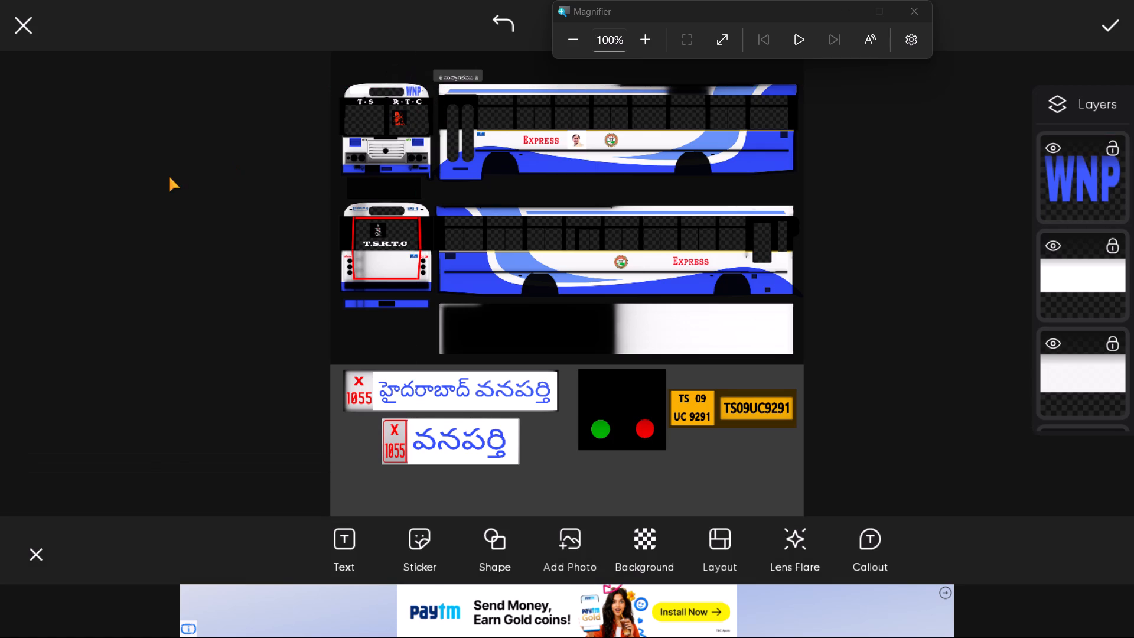
# Try to scale the WNP text on the upper front view's header down slightly.
pyautogui.click(418, 93)
pyautogui.moveTo(435, 111); pyautogui.dragTo(428, 109)
pyautogui.moveTo(428, 109); pyautogui.dragTo(419, 105)
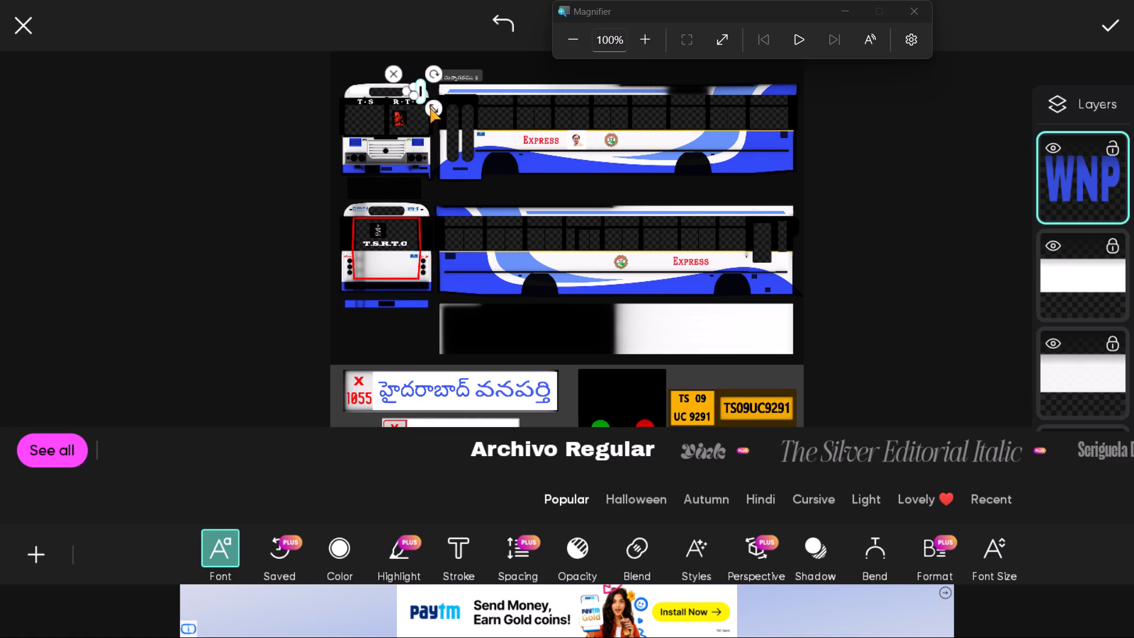
pyautogui.click(429, 108)
pyautogui.click(248, 165)
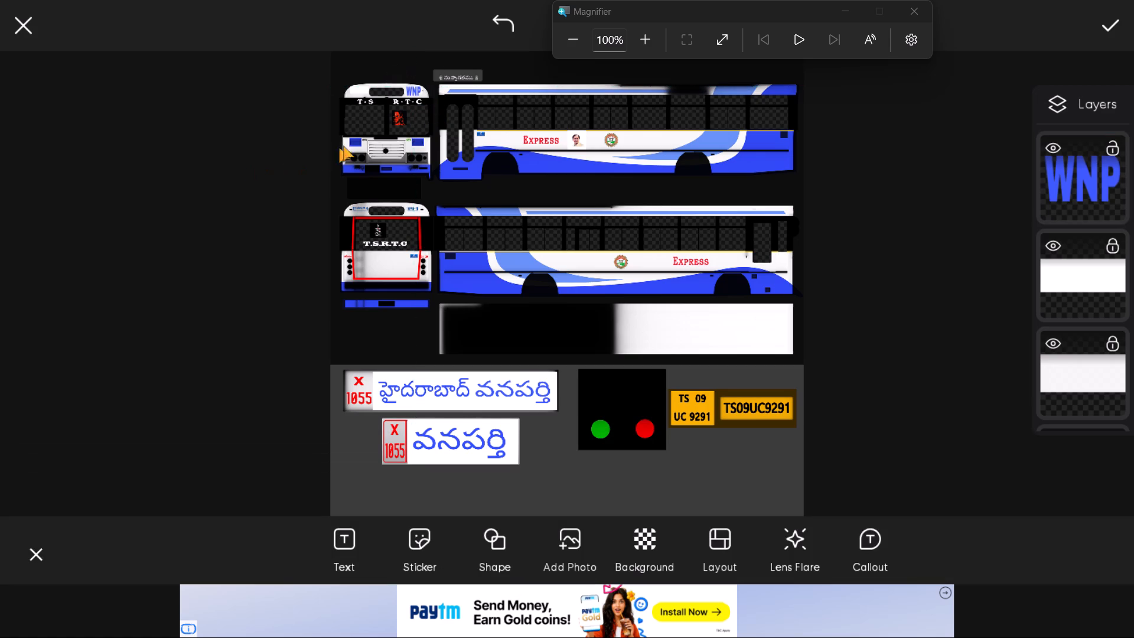
pyautogui.click(412, 86)
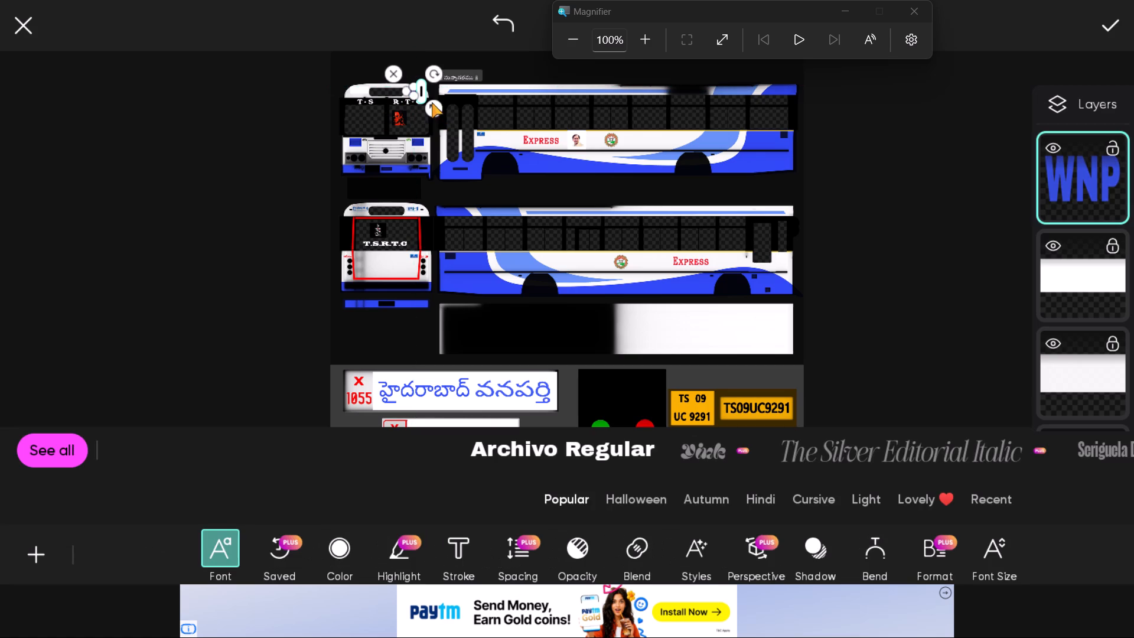
# Scale down the blue WNP text on the upper front view's header and deselect it.
pyautogui.moveTo(435, 112); pyautogui.dragTo(425, 108)
pyautogui.click(208, 174)
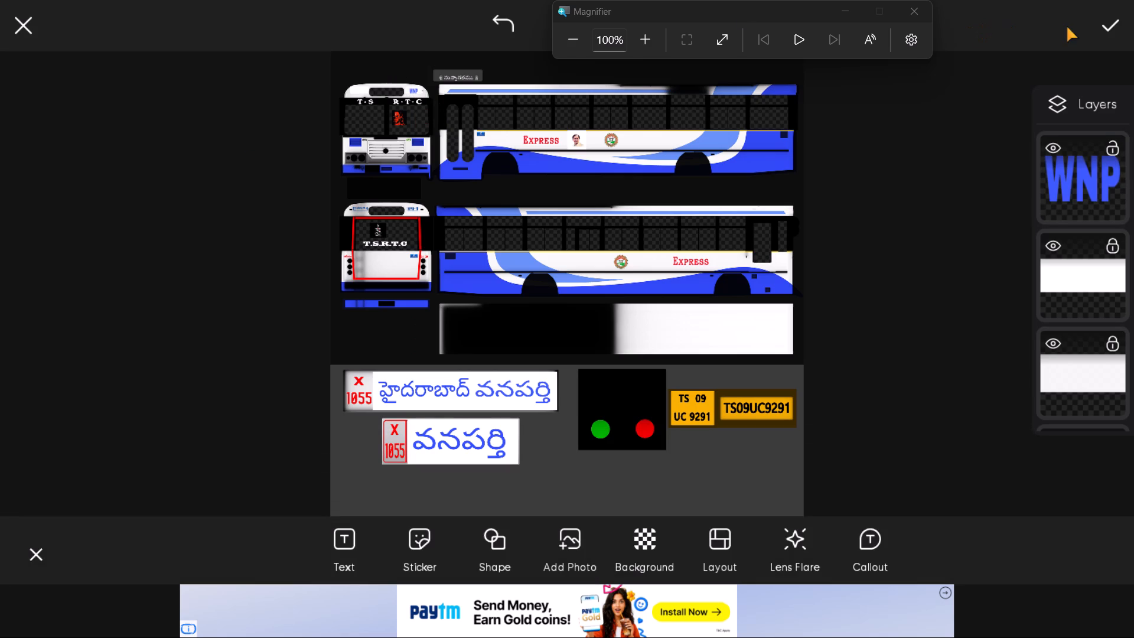
# Lock the WNP text layer in the layer list.
pyautogui.click(1108, 151)
pyautogui.click(582, 533)
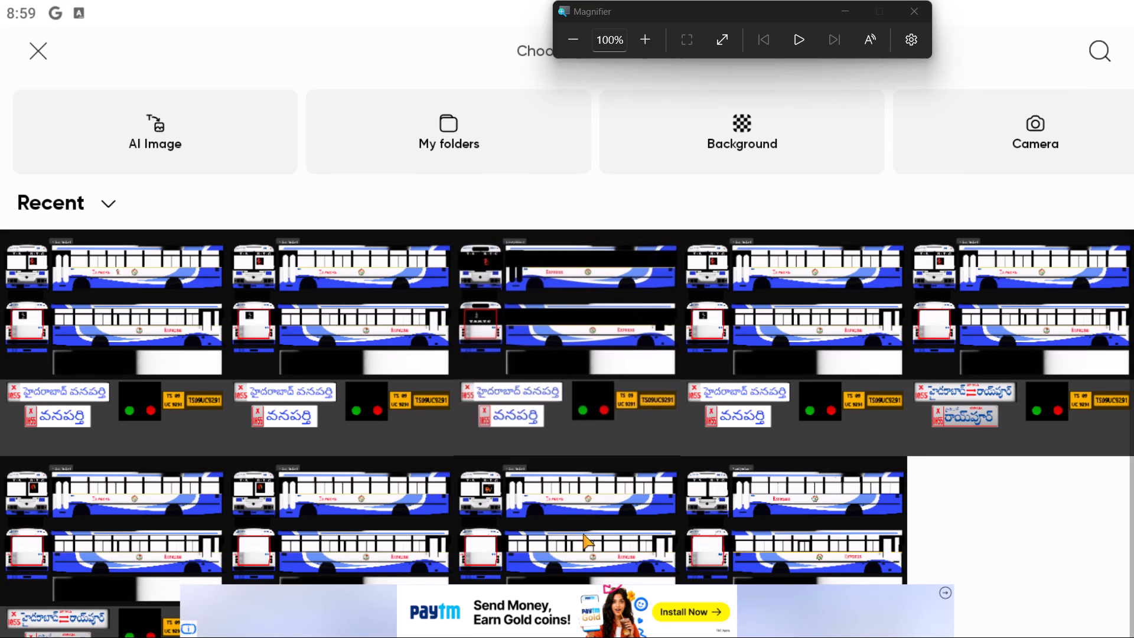
pyautogui.click(37, 50)
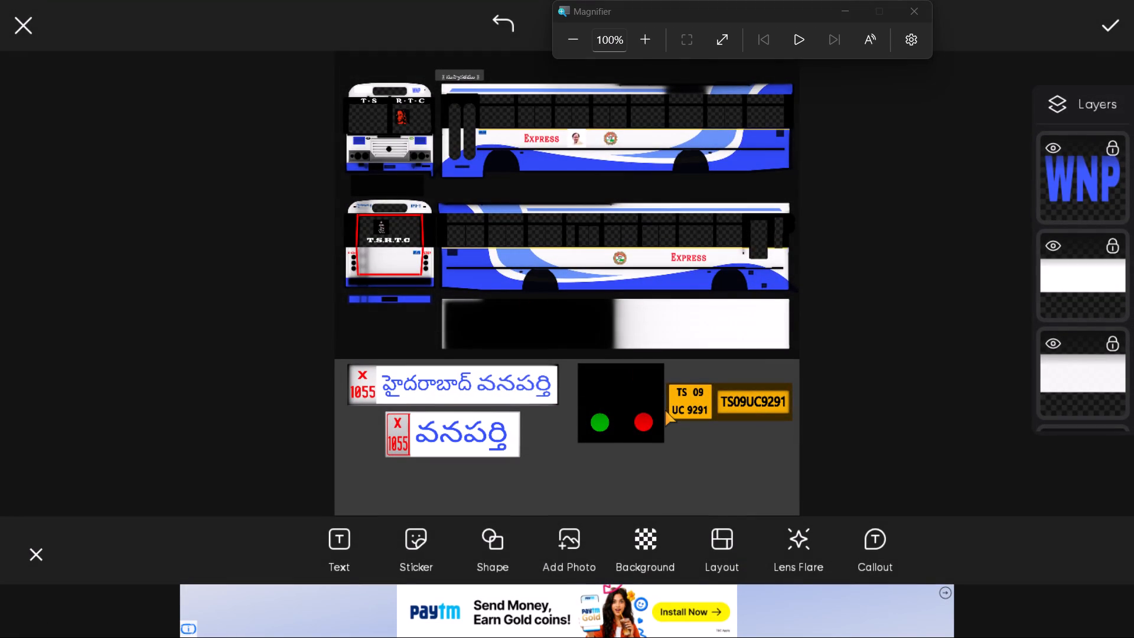
# Switch to the Windows quick settings and open the list of available Wi-Fi networks.
pyautogui.press('Escape')
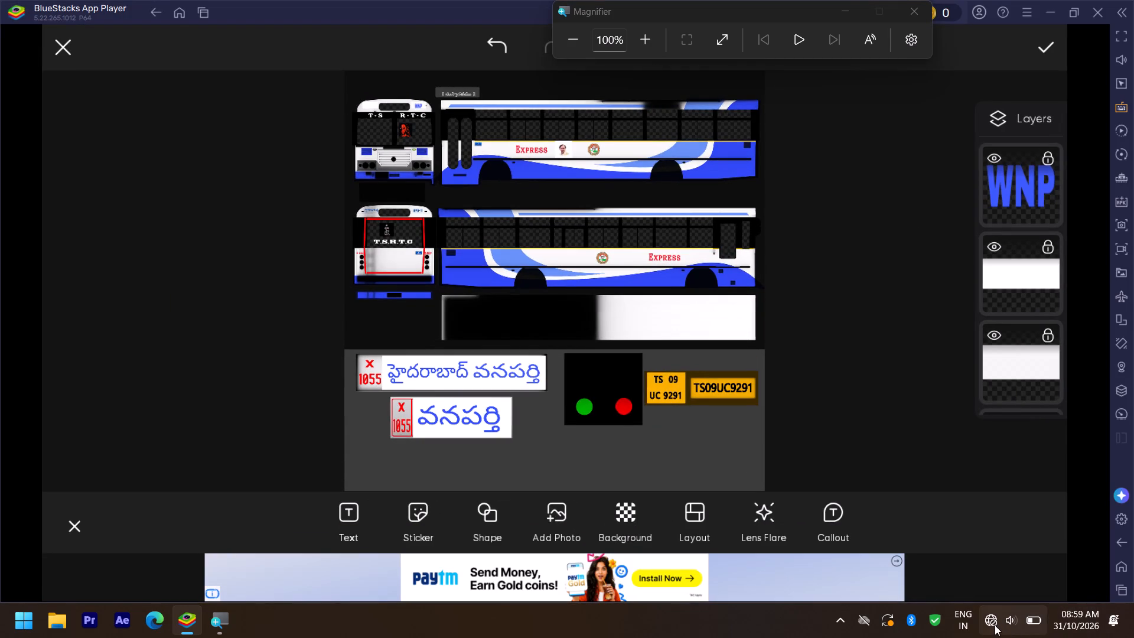
pyautogui.click(989, 623)
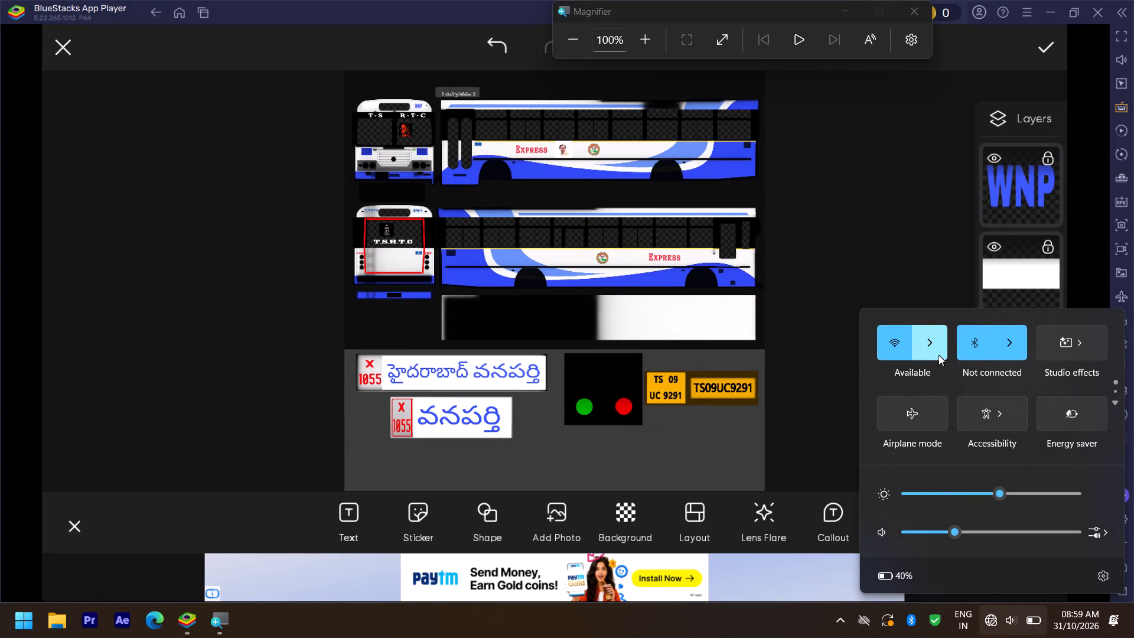
pyautogui.click(930, 349)
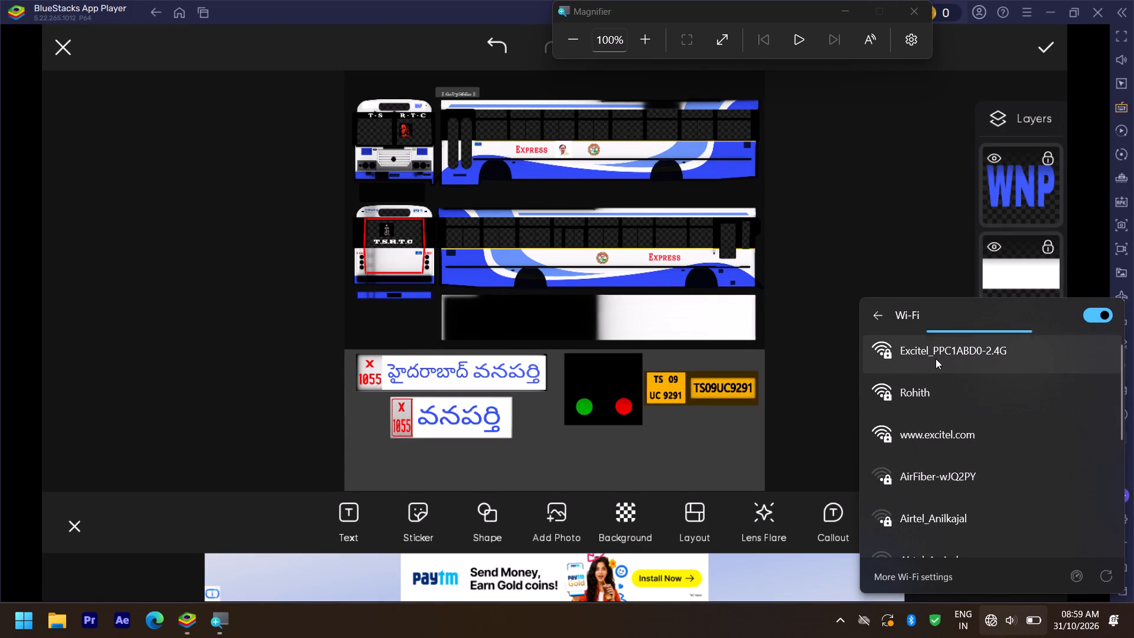
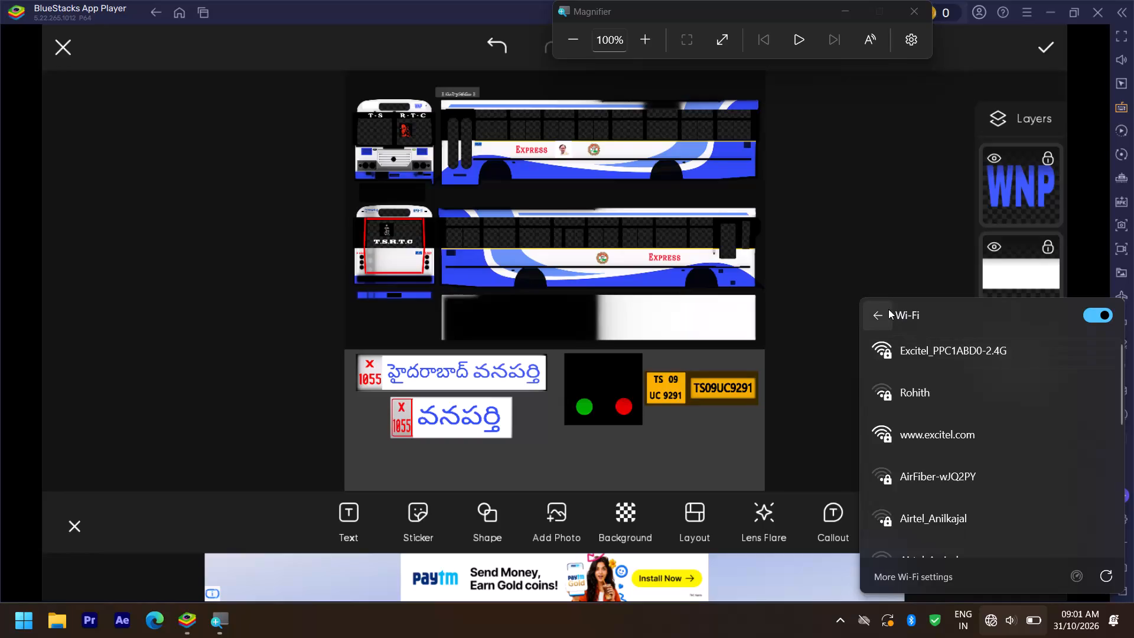
# Reopen the list of available Wi-Fi networks to check the computer's wireless connection.
pyautogui.click(883, 307)
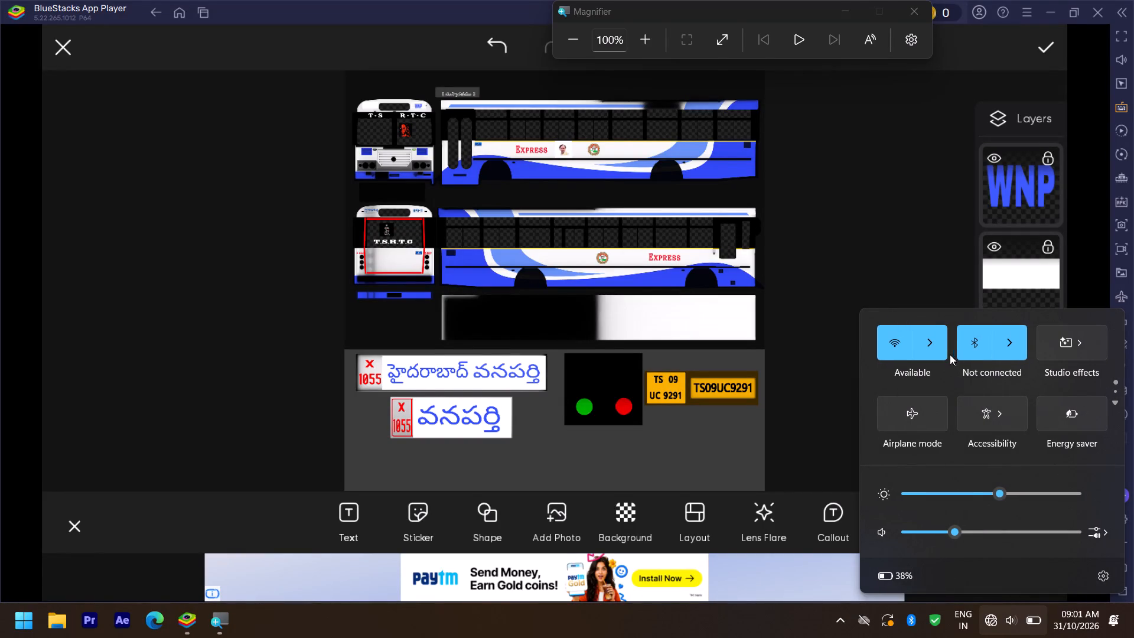
pyautogui.click(944, 351)
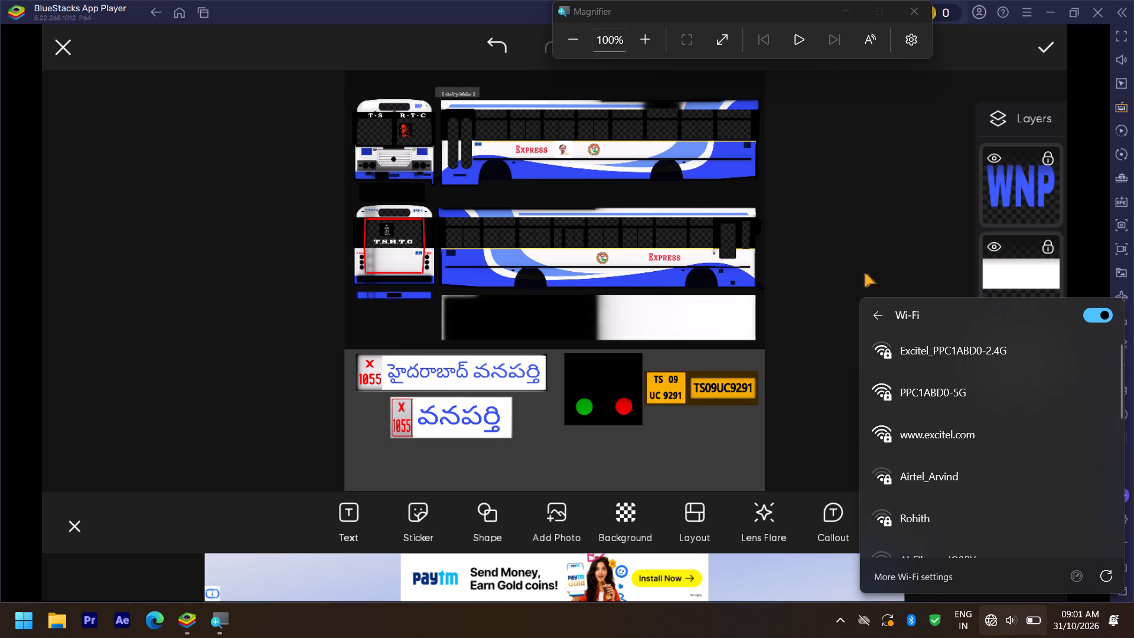
pyautogui.click(869, 311)
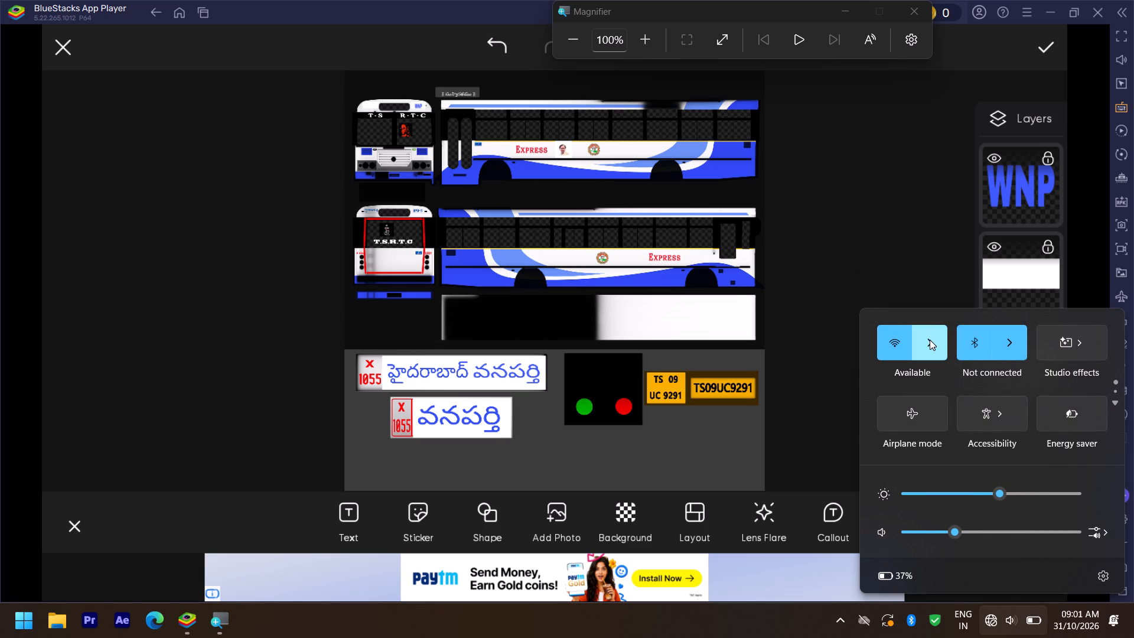
pyautogui.click(930, 340)
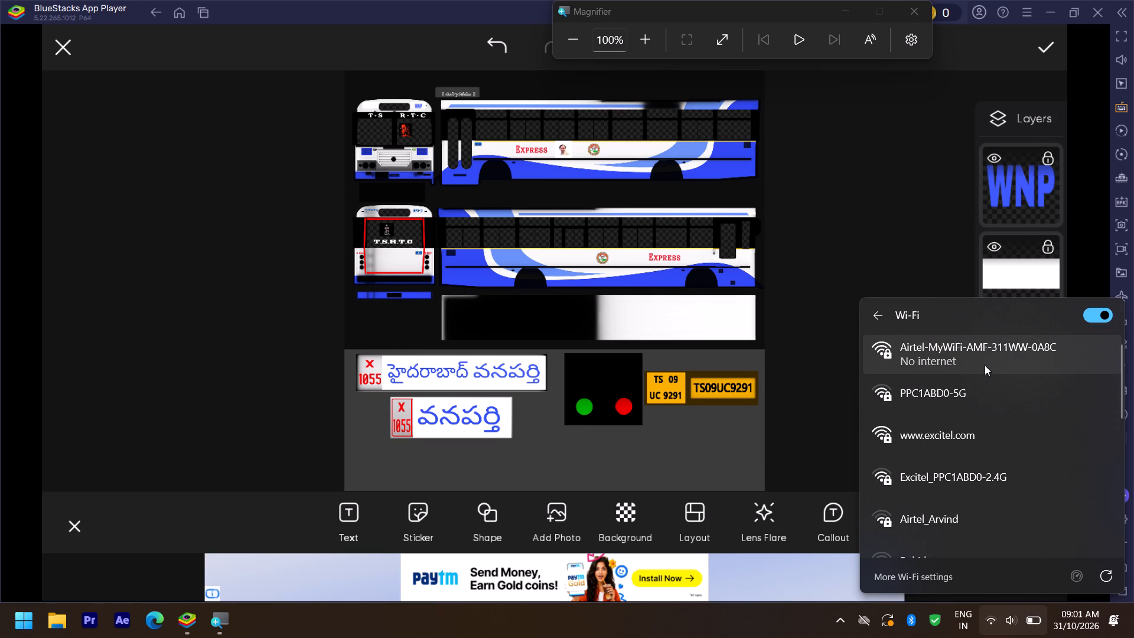
pyautogui.click(917, 256)
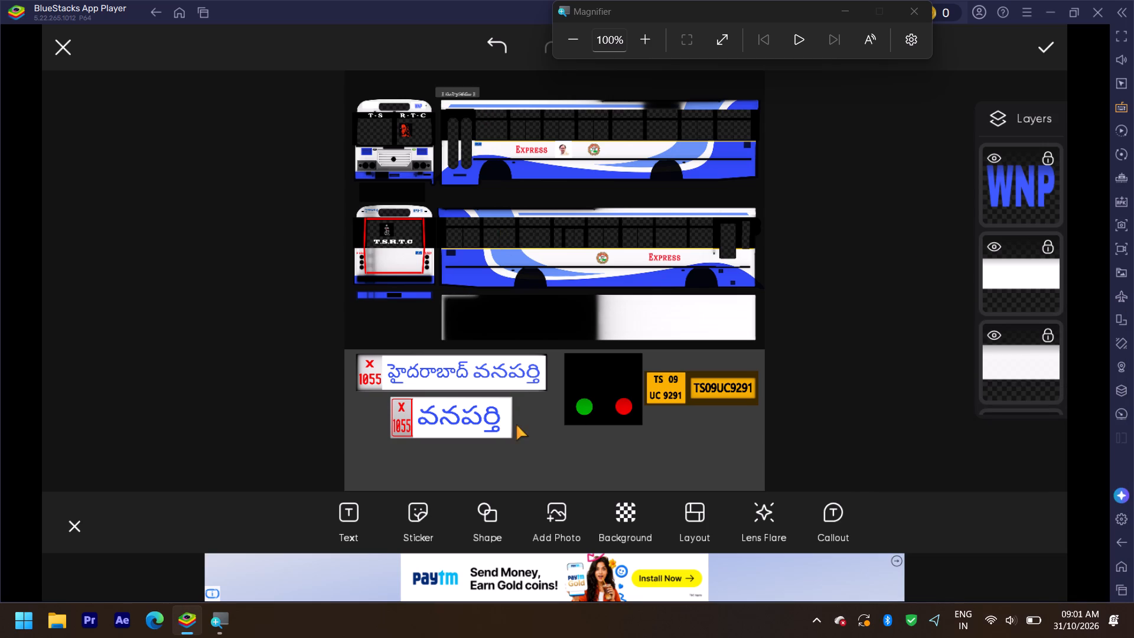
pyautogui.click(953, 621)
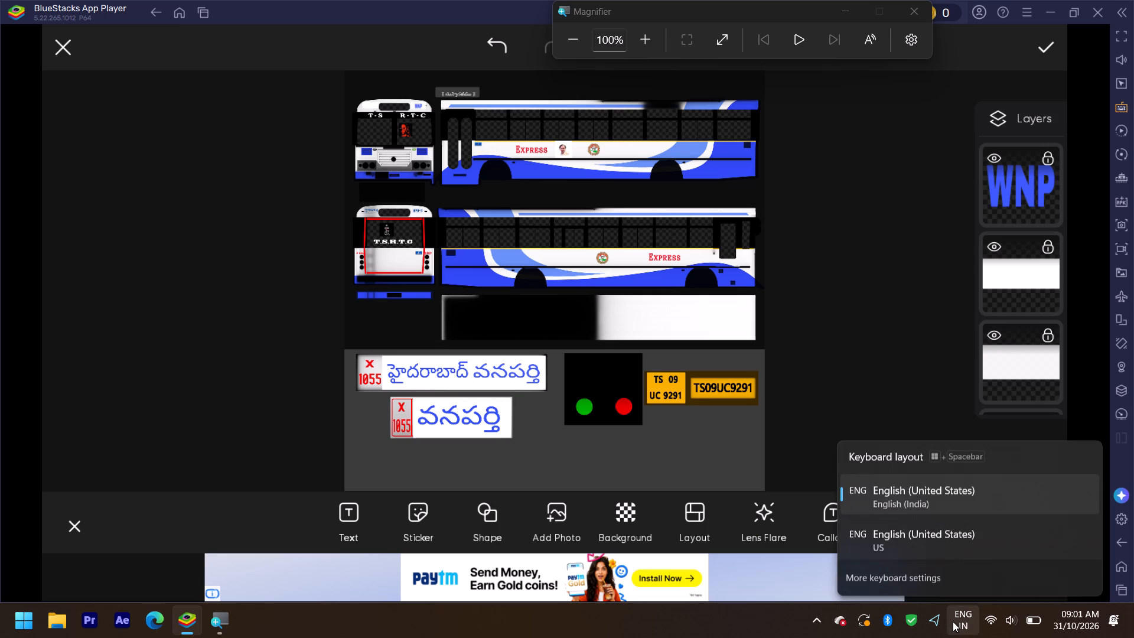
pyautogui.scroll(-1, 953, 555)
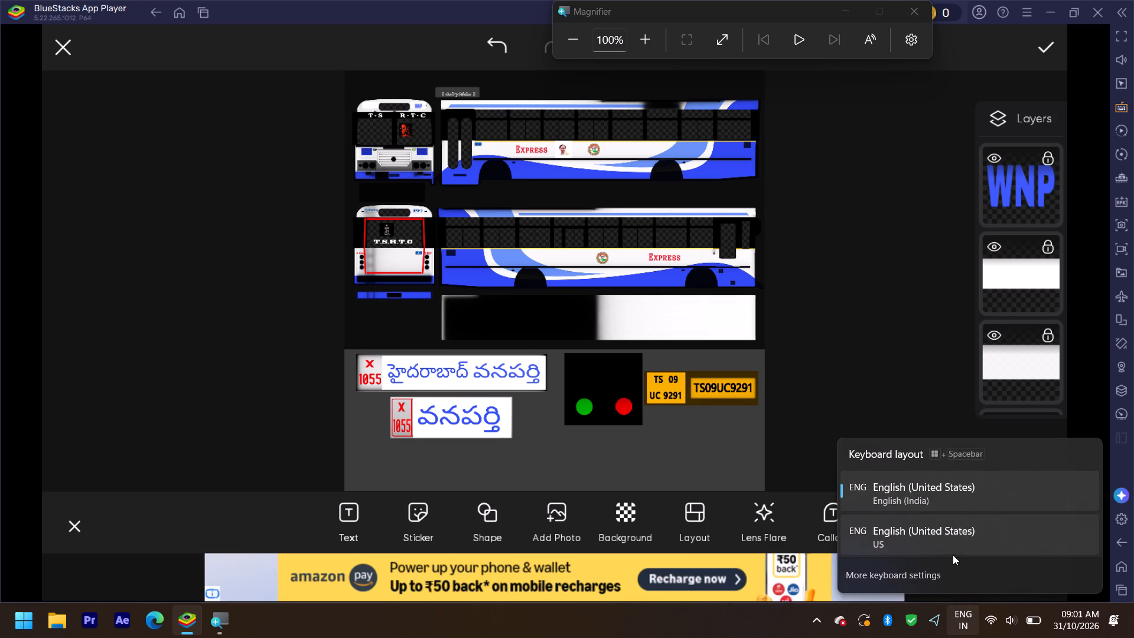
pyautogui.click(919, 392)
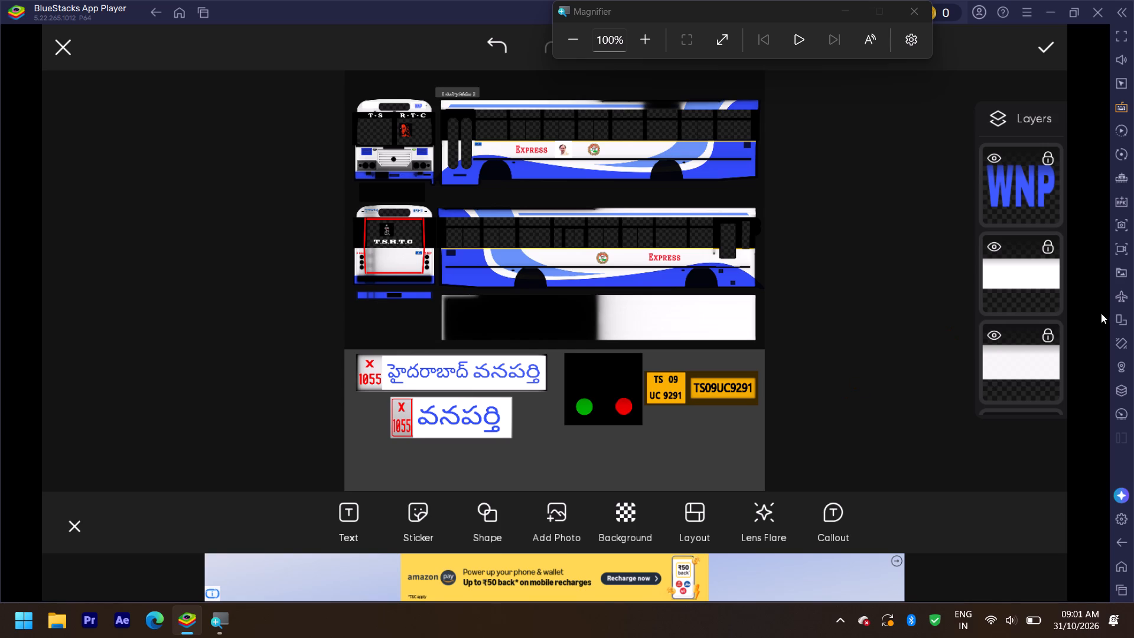
# Unlock the lower of the two white patch layers beneath the WNP text in the layer list.
pyautogui.click(1047, 328)
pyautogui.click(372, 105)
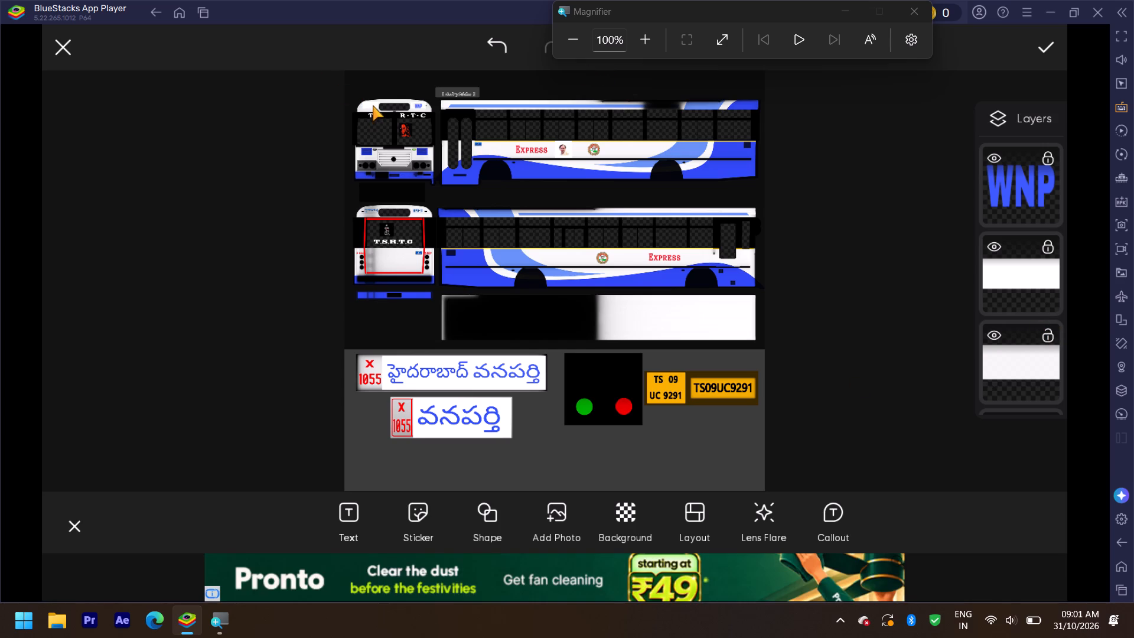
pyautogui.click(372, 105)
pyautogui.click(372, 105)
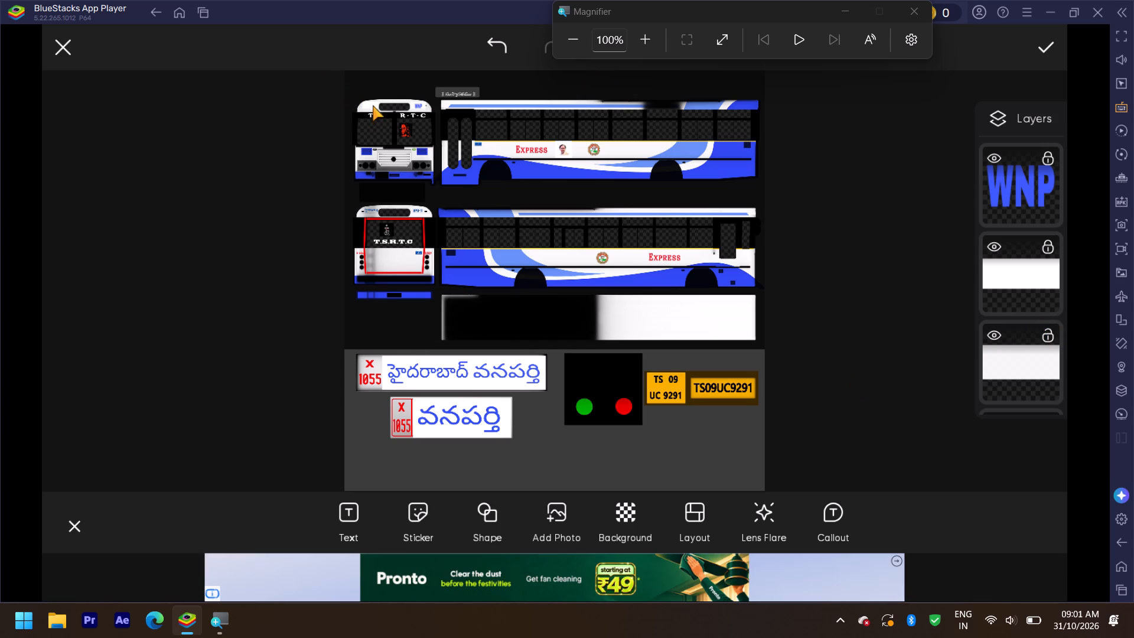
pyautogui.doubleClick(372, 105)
# Switch the app player to fullscreen view.
pyautogui.click(1126, 32)
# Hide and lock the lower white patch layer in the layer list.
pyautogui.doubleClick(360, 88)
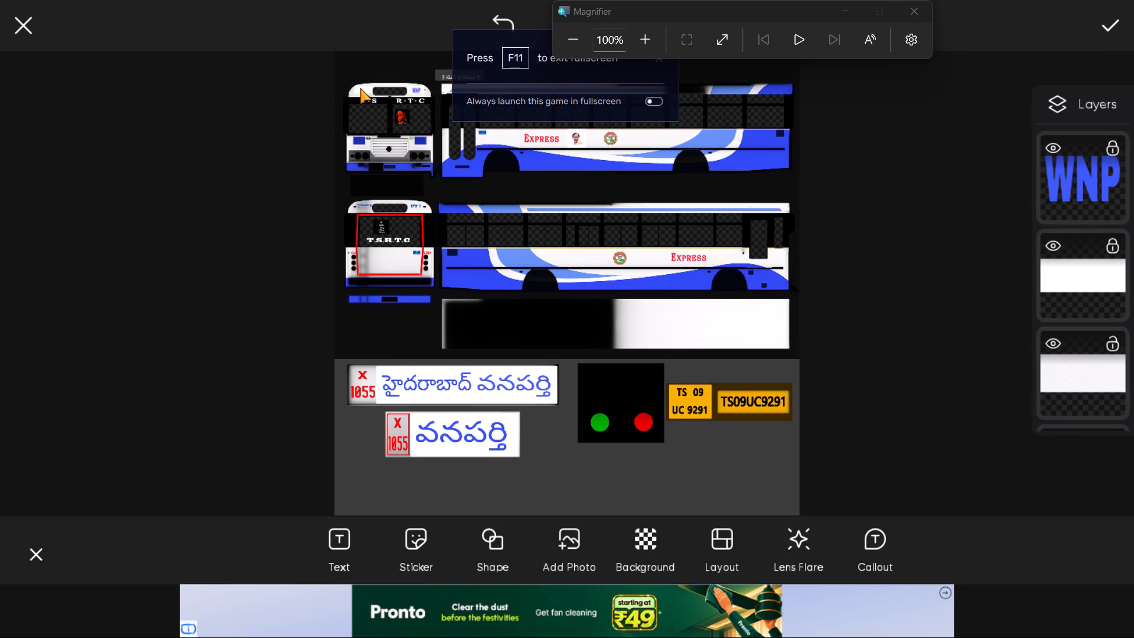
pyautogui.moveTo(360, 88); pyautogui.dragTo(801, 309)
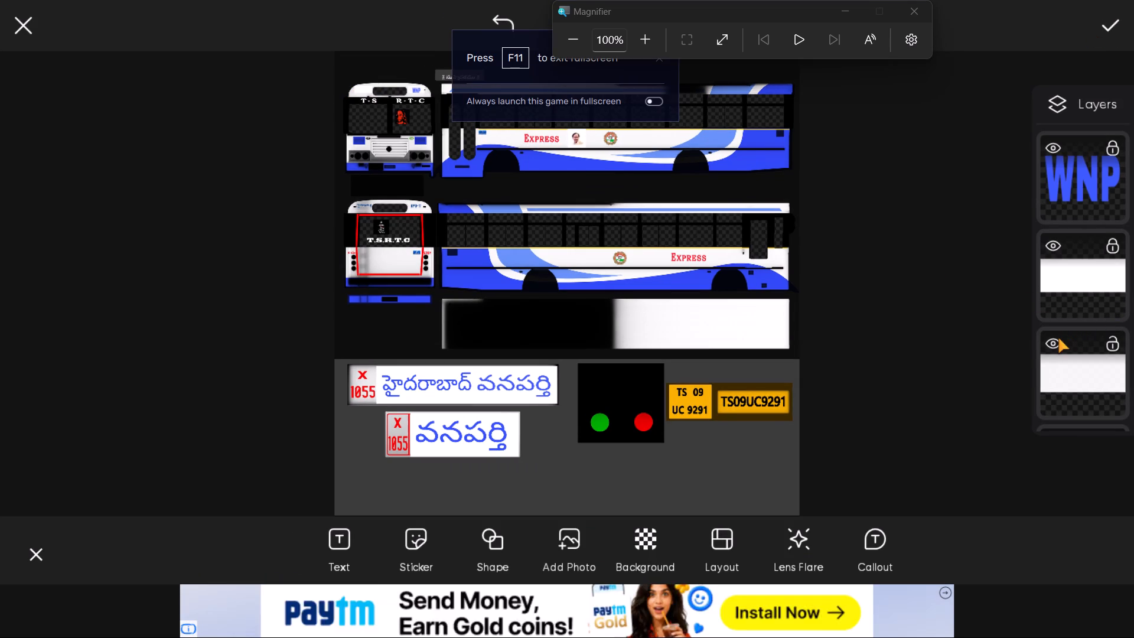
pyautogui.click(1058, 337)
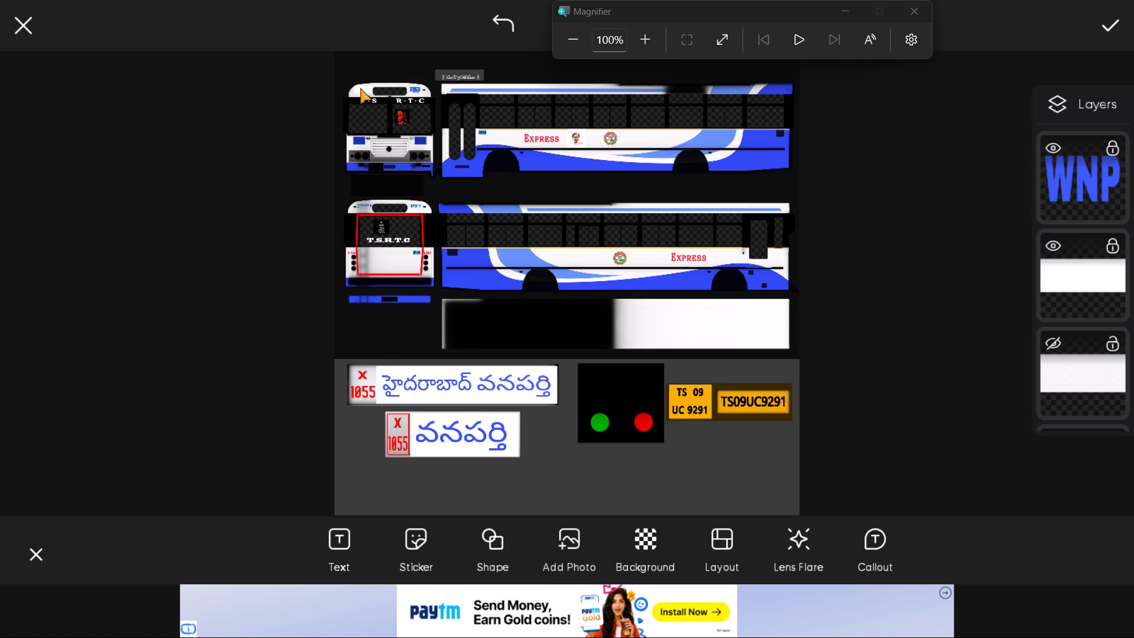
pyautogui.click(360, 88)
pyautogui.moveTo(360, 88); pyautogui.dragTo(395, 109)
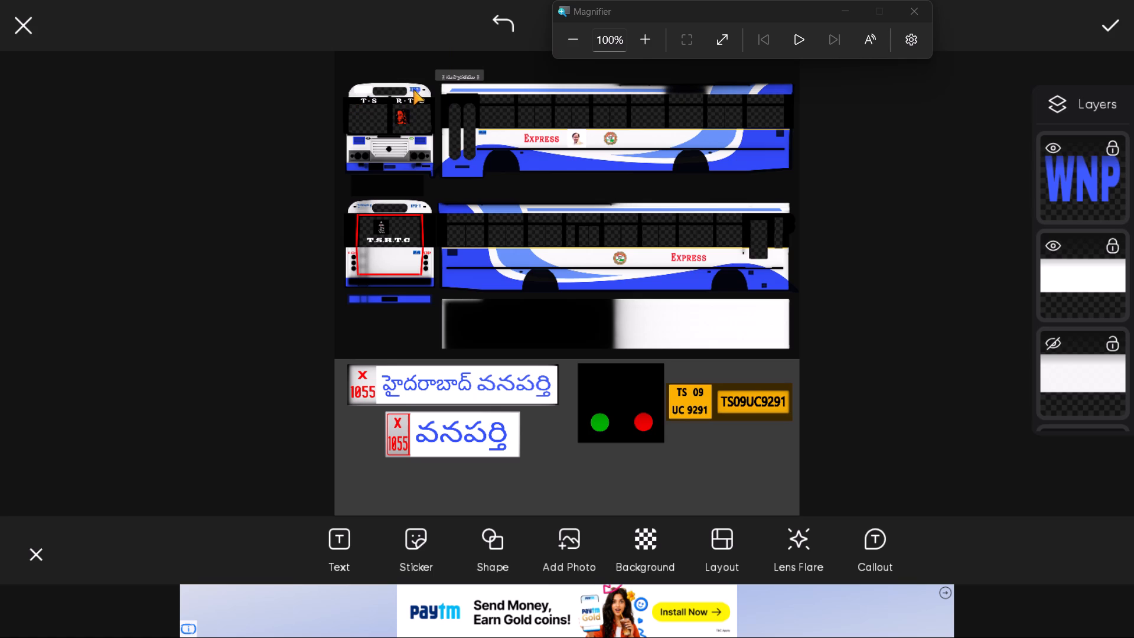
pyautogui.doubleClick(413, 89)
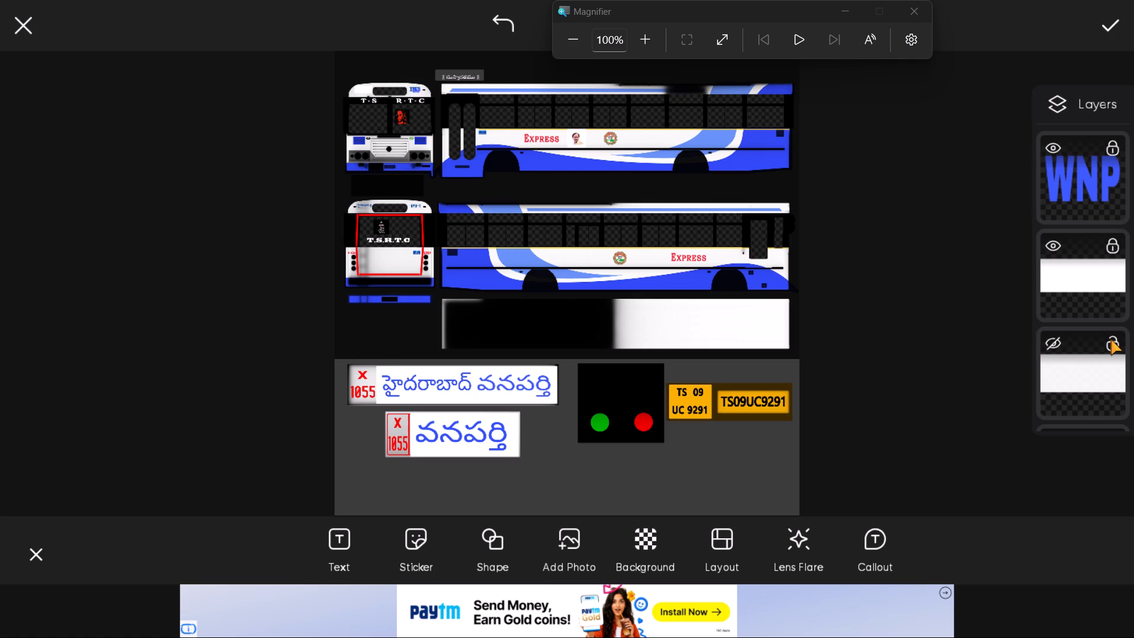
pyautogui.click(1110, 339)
# Discard the current layer editing session and return to the main editor.
pyautogui.click(18, 13)
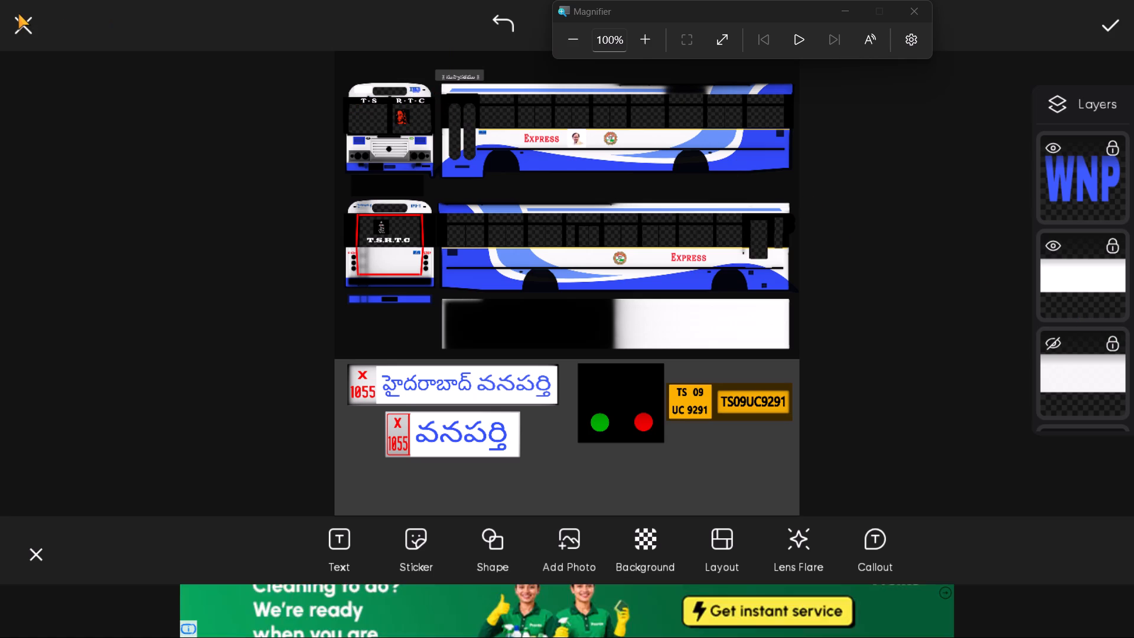
pyautogui.click(18, 13)
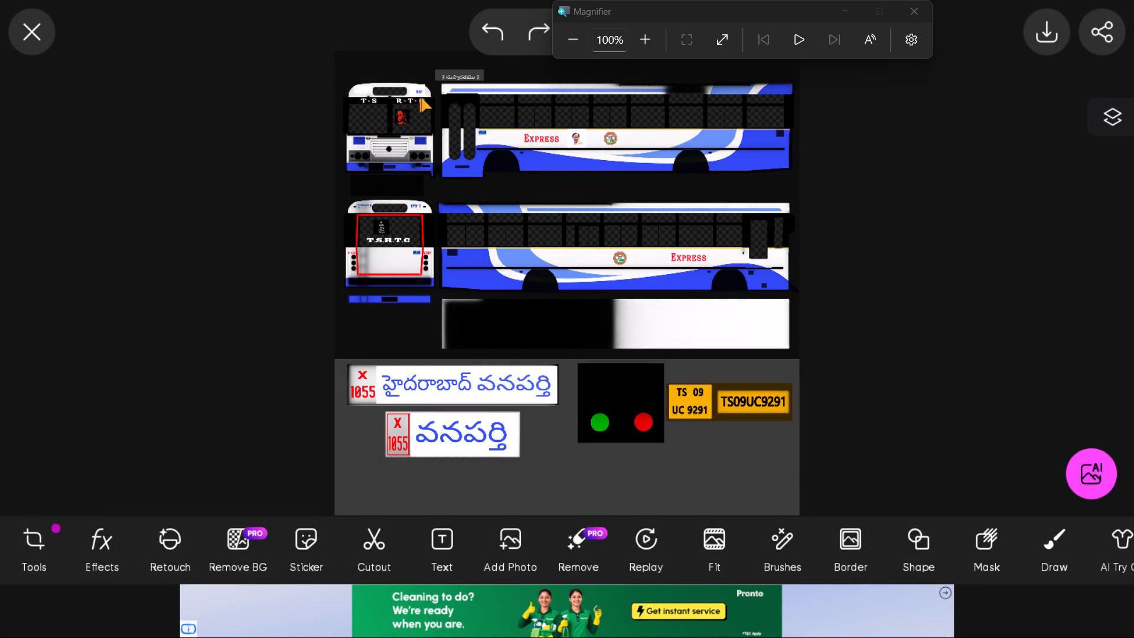
# Enlarge the blue WNP text from the upper front view's header and move it onto the lower side view's windows.
pyautogui.click(415, 92)
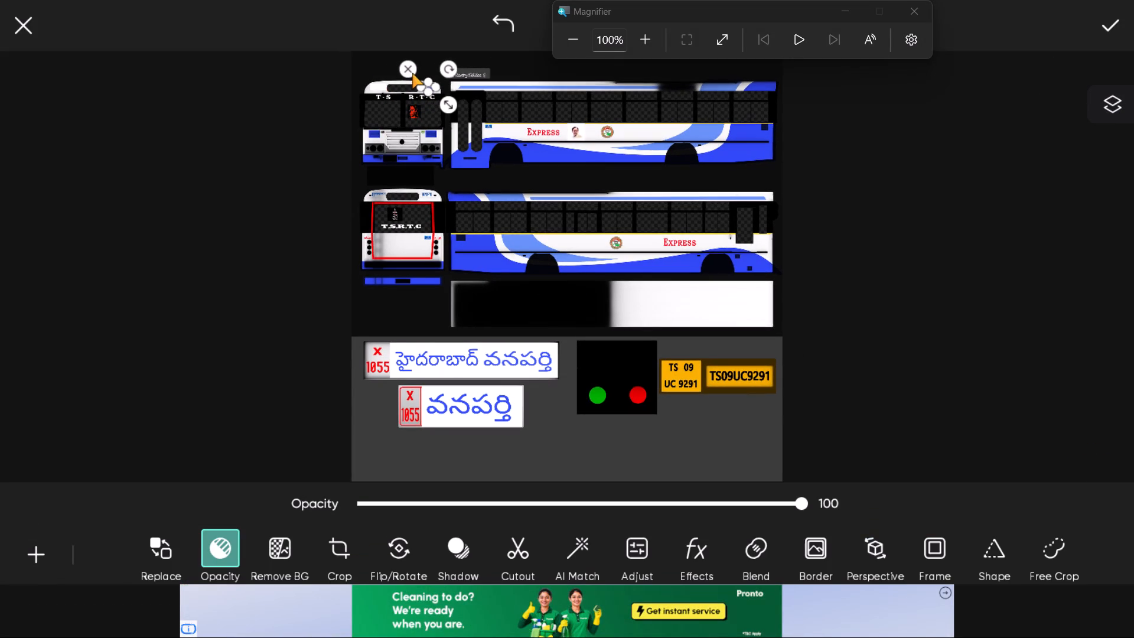
pyautogui.click(412, 73)
pyautogui.click(415, 94)
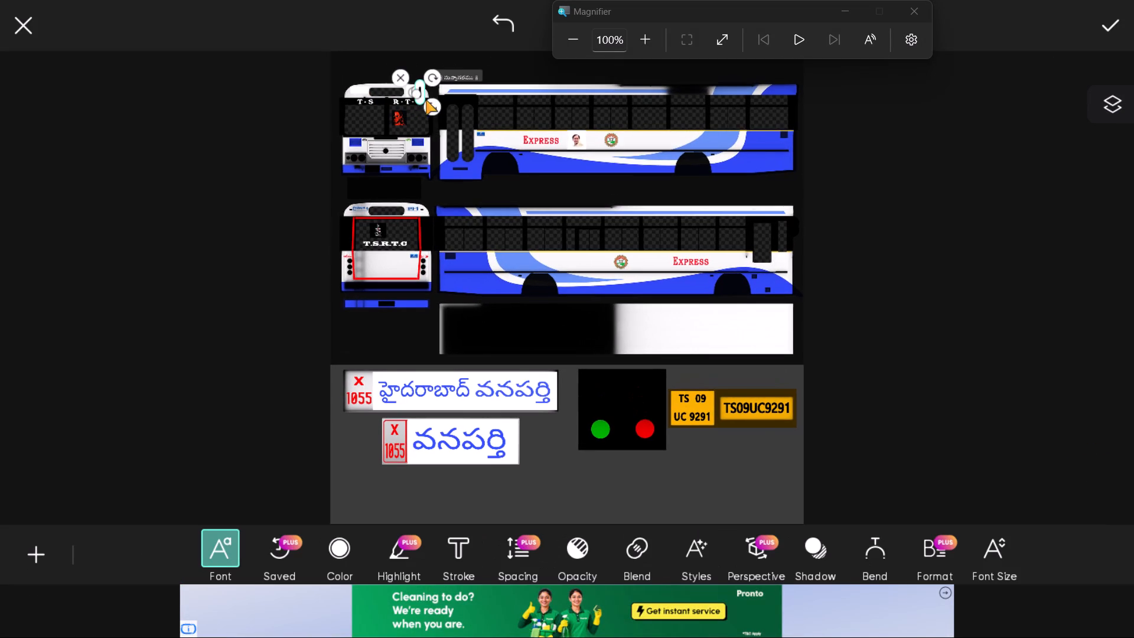
pyautogui.moveTo(460, 100); pyautogui.dragTo(514, 131)
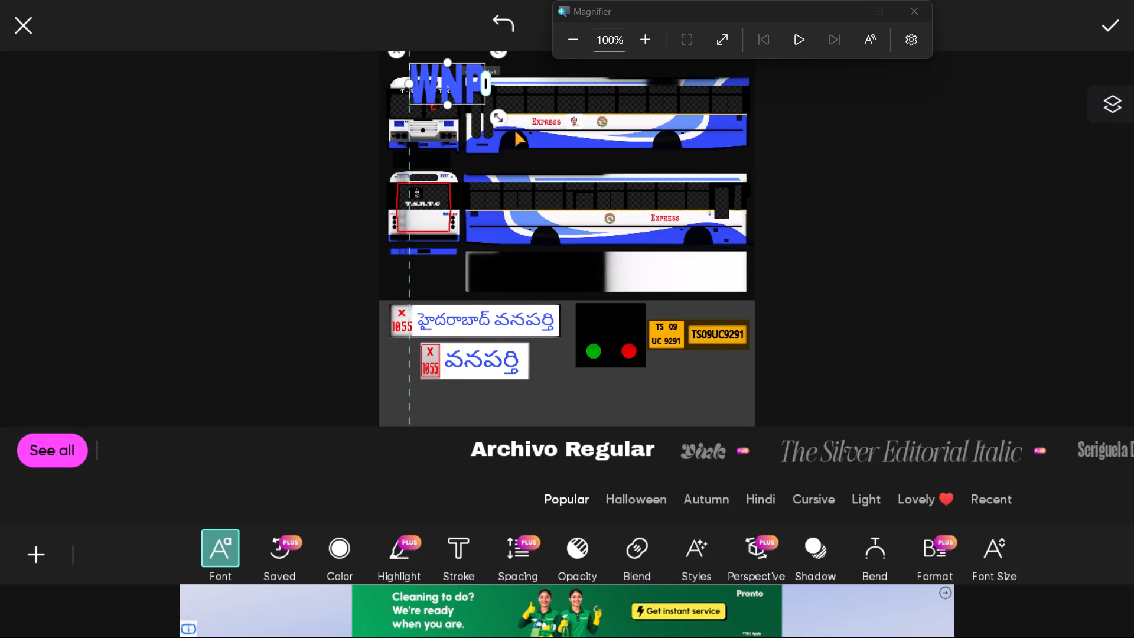
pyautogui.moveTo(466, 85); pyautogui.dragTo(491, 98)
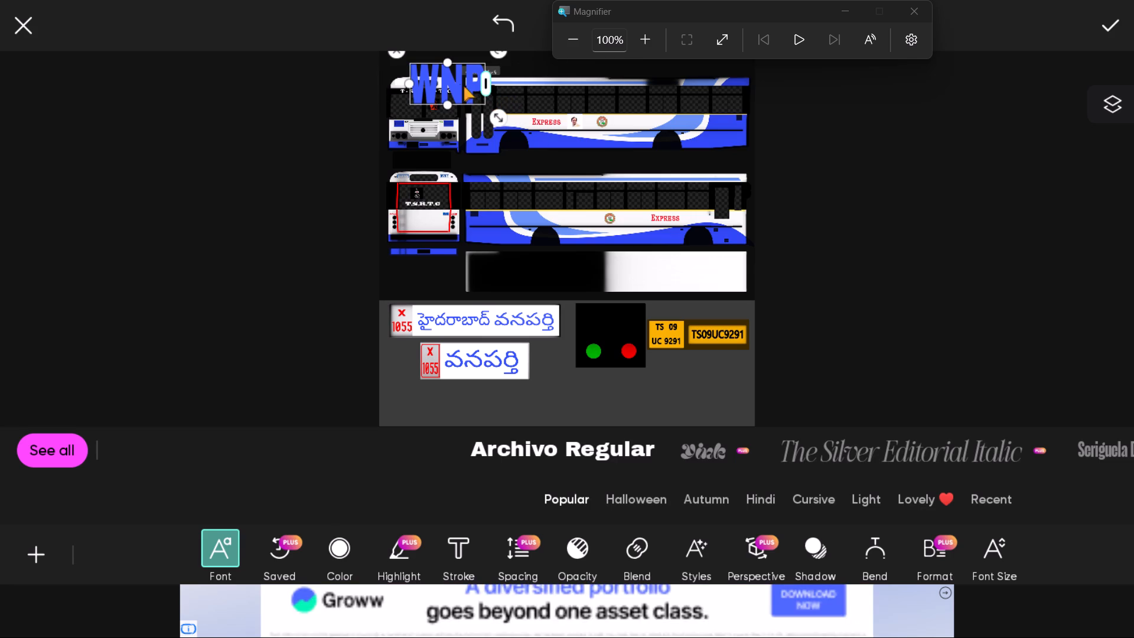
pyautogui.moveTo(457, 82); pyautogui.dragTo(549, 226)
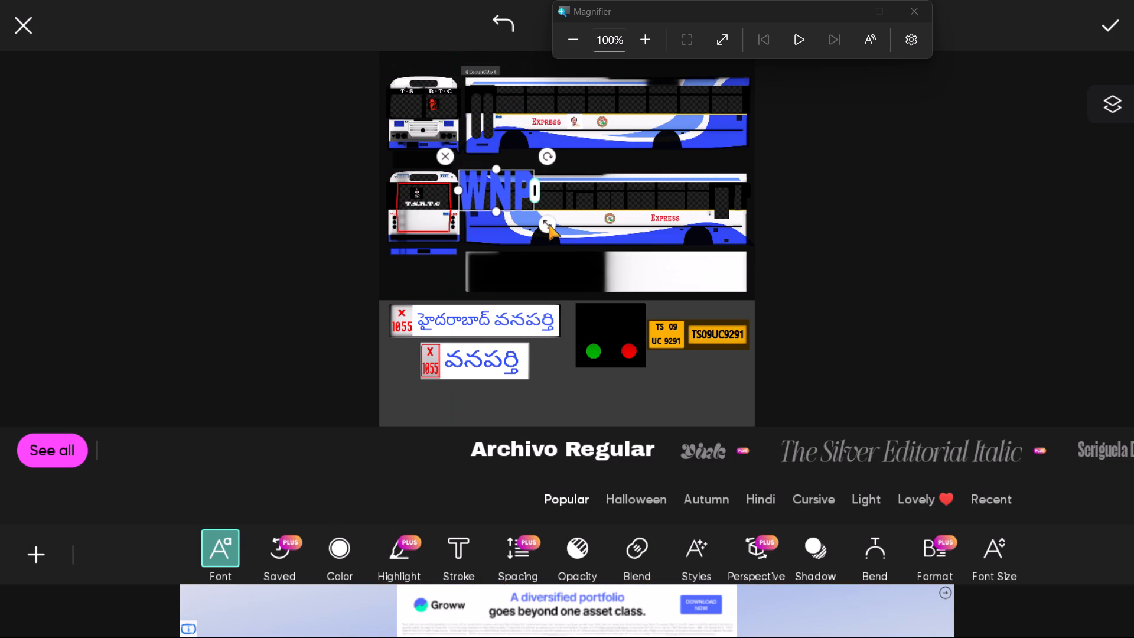
# Shrink the white patch beside the upper front view's destination slot slightly and extend its edge toward the slot.
pyautogui.click(440, 80)
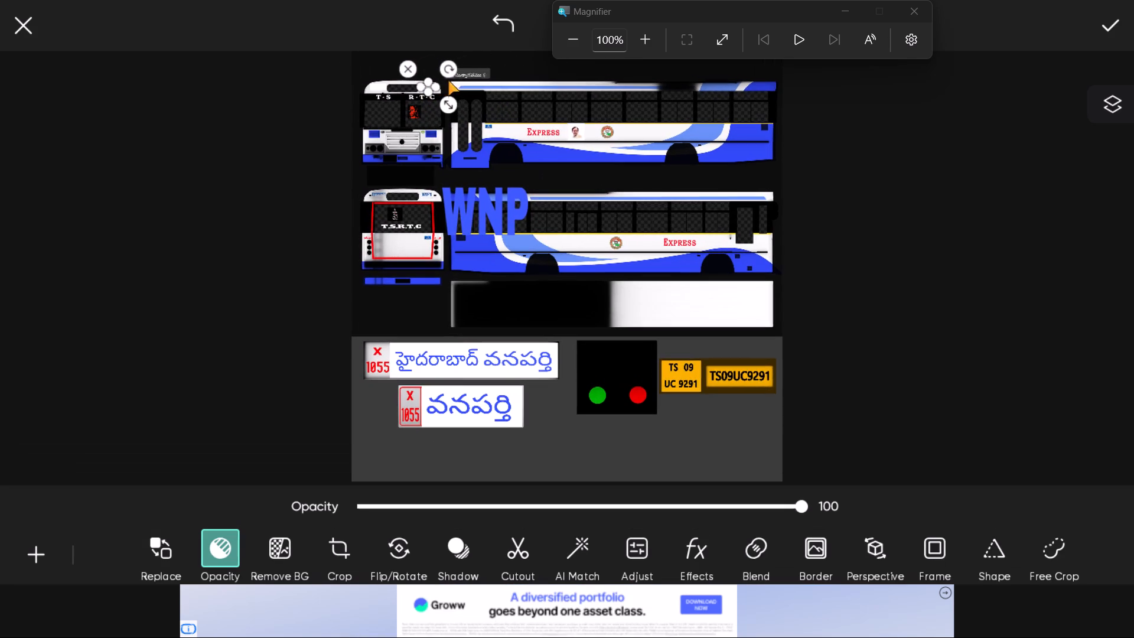
pyautogui.click(447, 105)
pyautogui.click(183, 194)
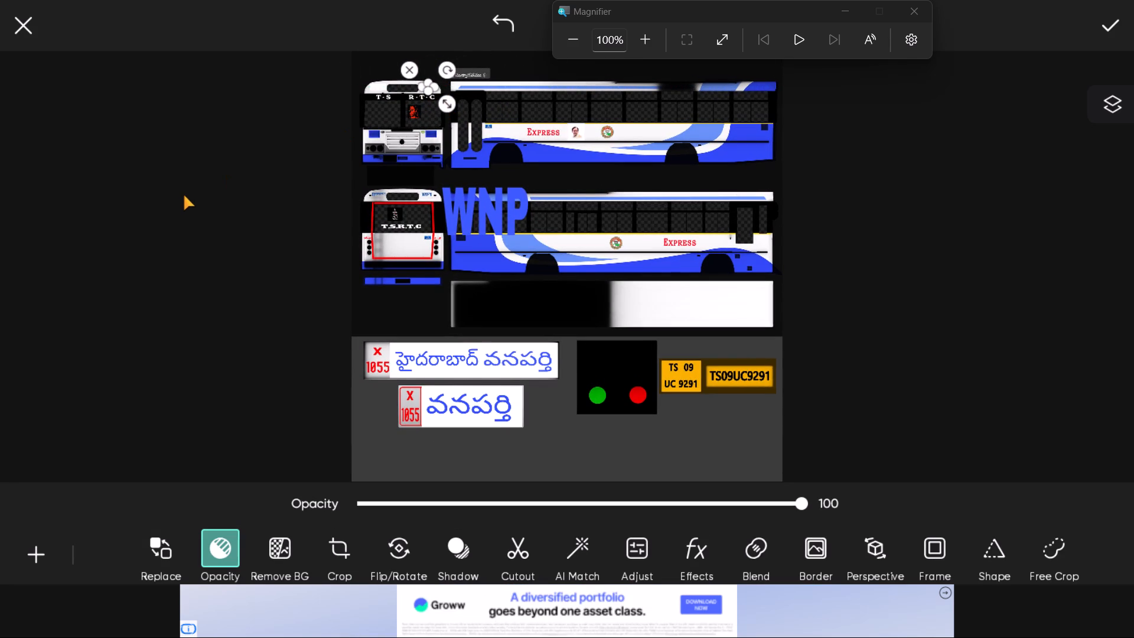
pyautogui.click(416, 84)
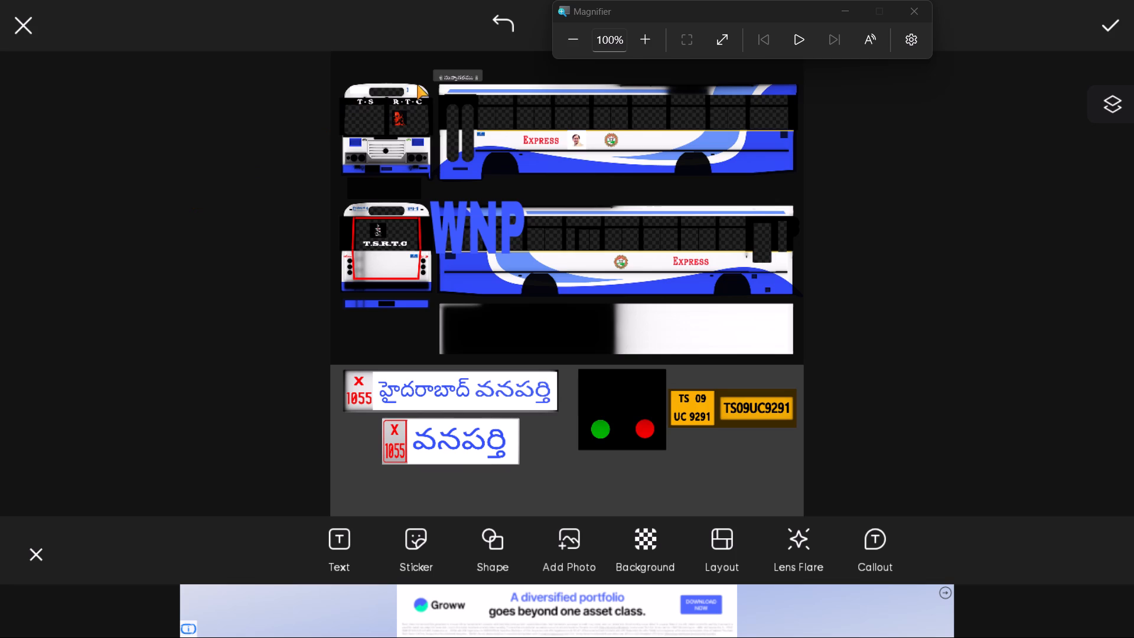
pyautogui.click(412, 89)
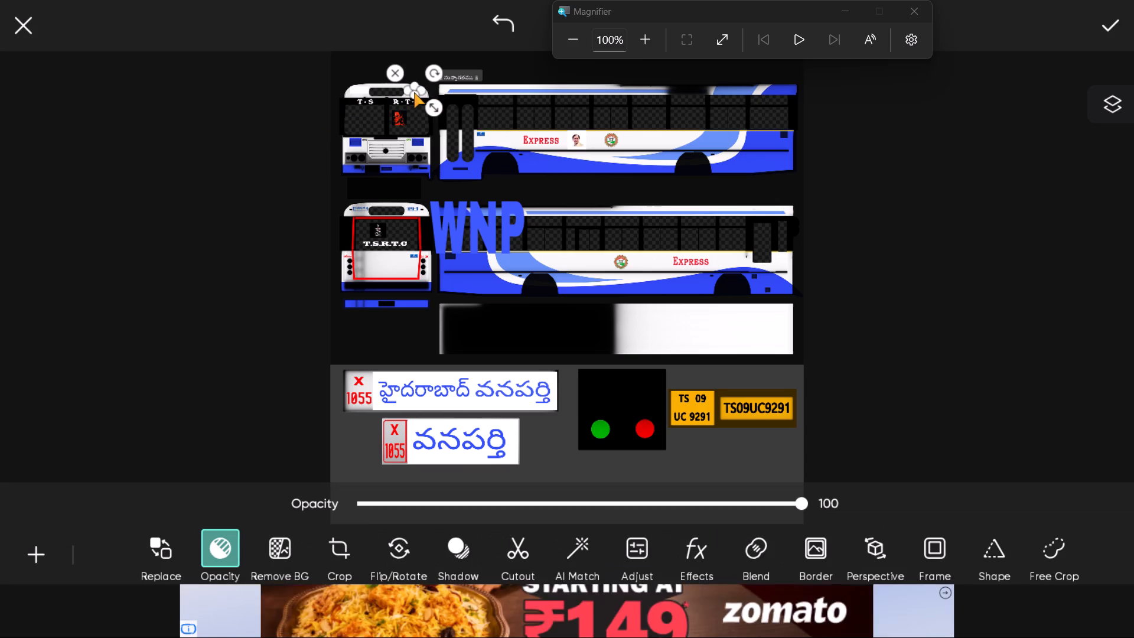
pyautogui.click(419, 90)
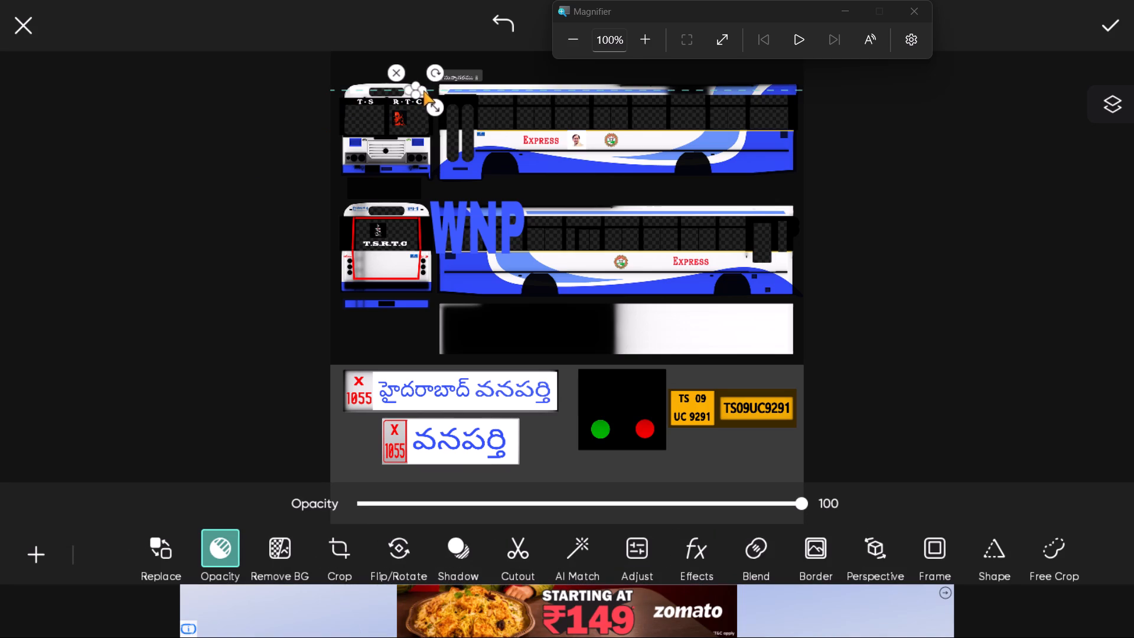
pyautogui.click(405, 90)
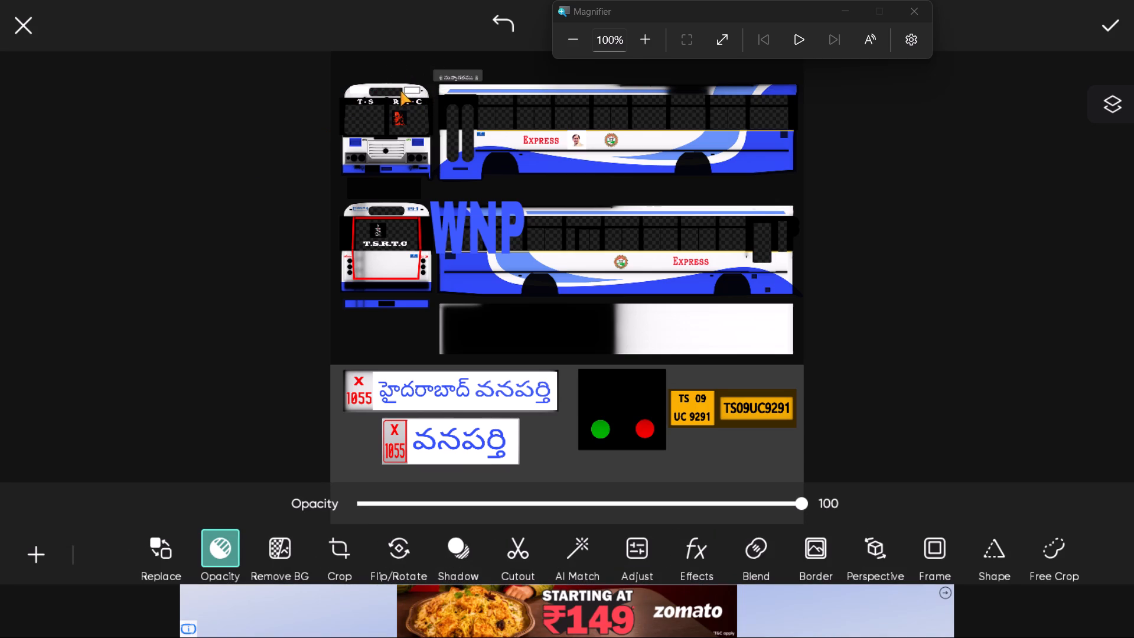
pyautogui.moveTo(418, 90); pyautogui.dragTo(419, 90)
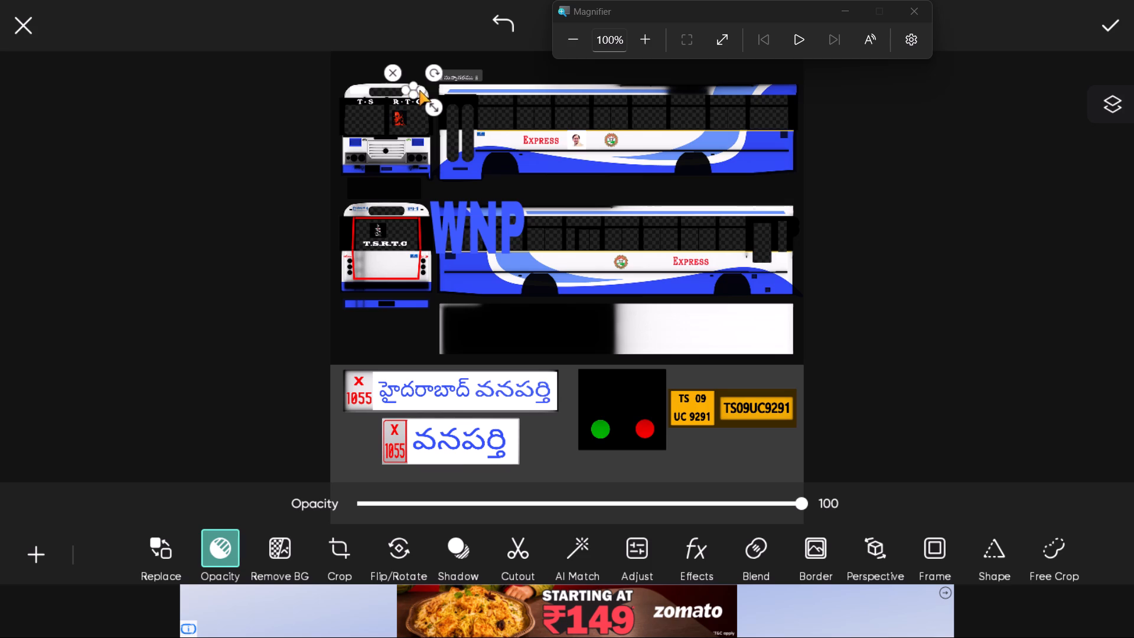
# Reposition the white patch on the upper front view's header so it covers the old blue lettering.
pyautogui.moveTo(419, 90); pyautogui.dragTo(425, 99)
pyautogui.moveTo(416, 89); pyautogui.dragTo(416, 95)
pyautogui.click(250, 169)
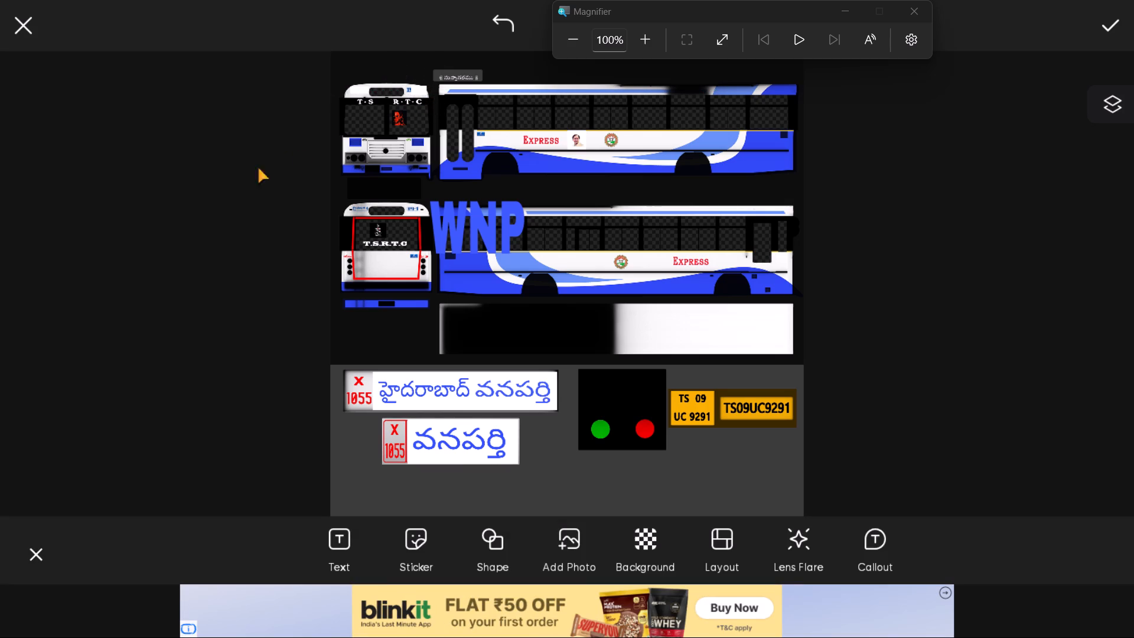
pyautogui.click(415, 87)
pyautogui.moveTo(415, 87); pyautogui.dragTo(412, 89)
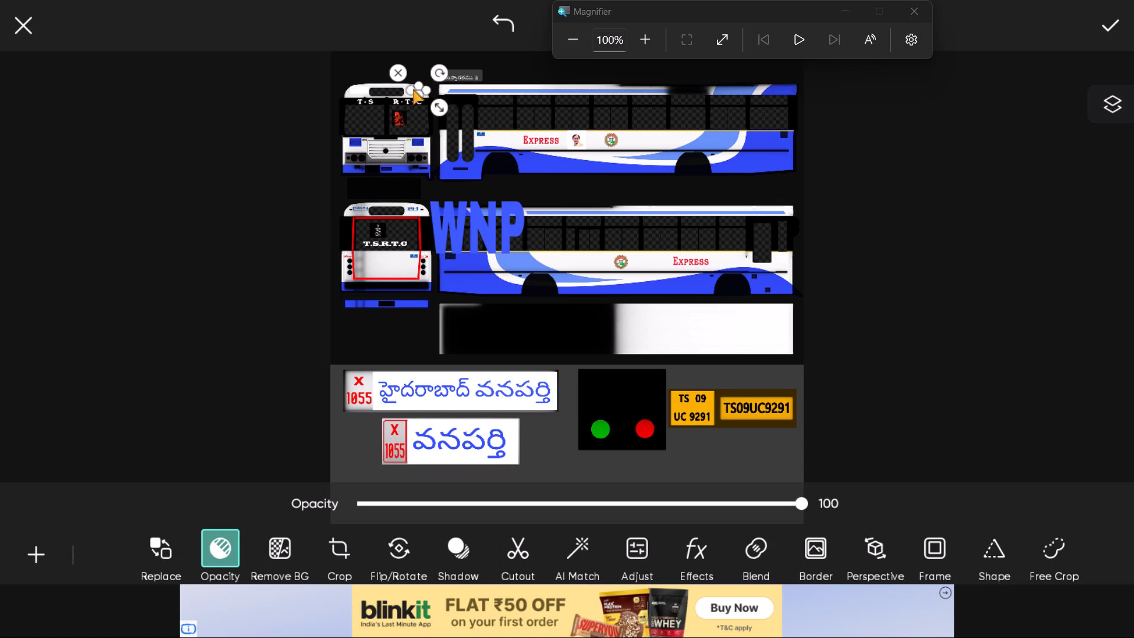
pyautogui.moveTo(412, 89); pyautogui.dragTo(406, 90)
pyautogui.click(269, 118)
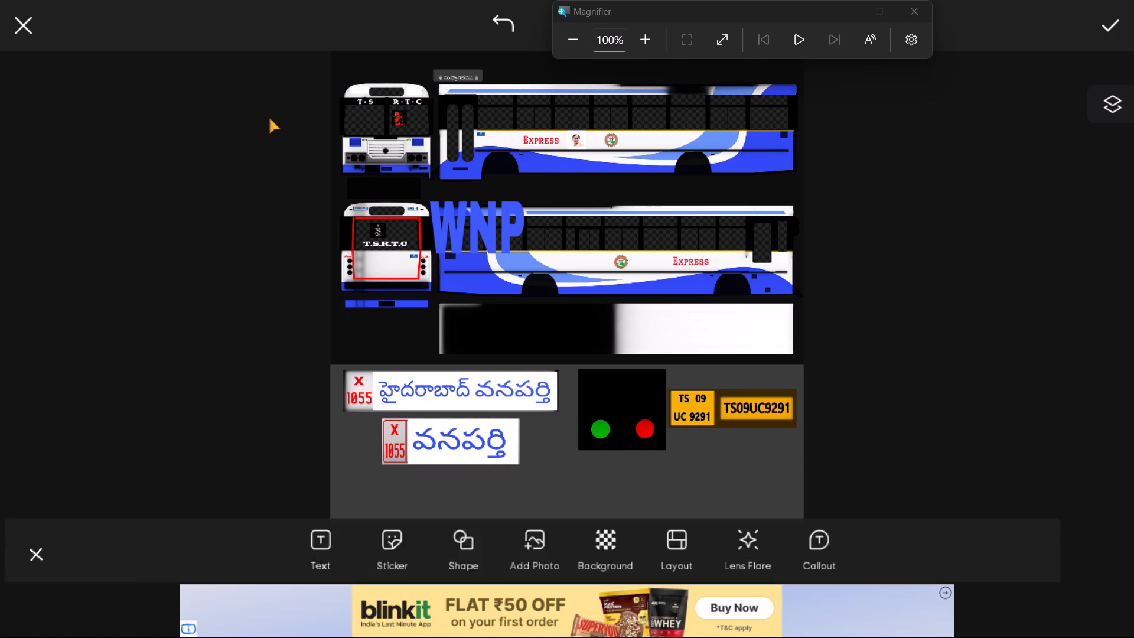
# Fine-tune the size of the header's white patch, widening it toward the destination slot to cover the remaining old lettering.
pyautogui.click(419, 88)
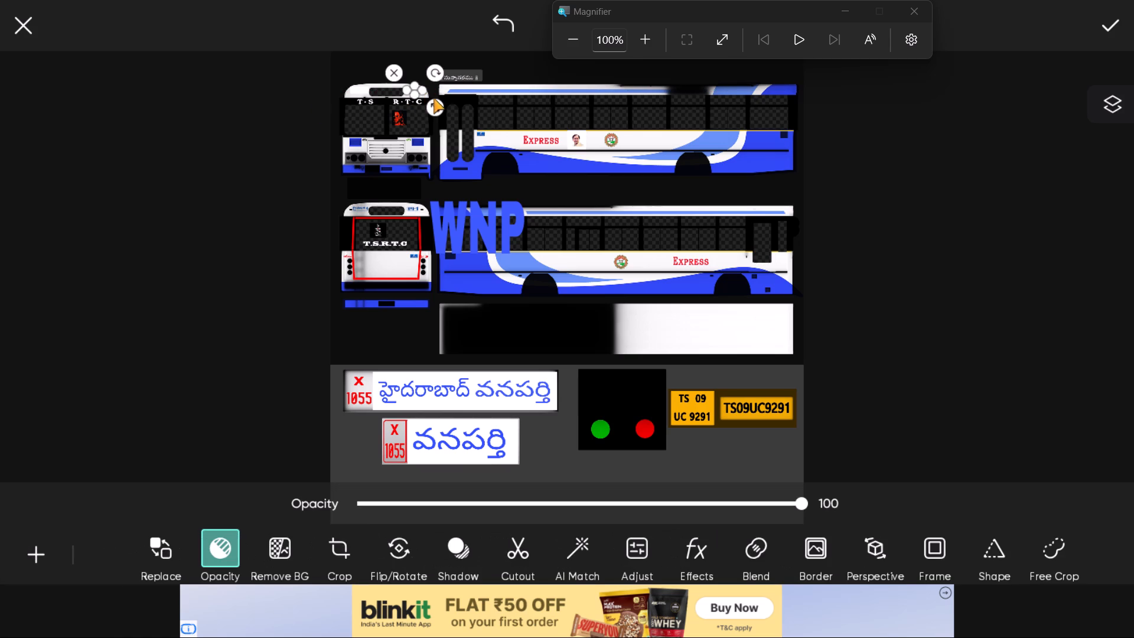
pyautogui.click(436, 101)
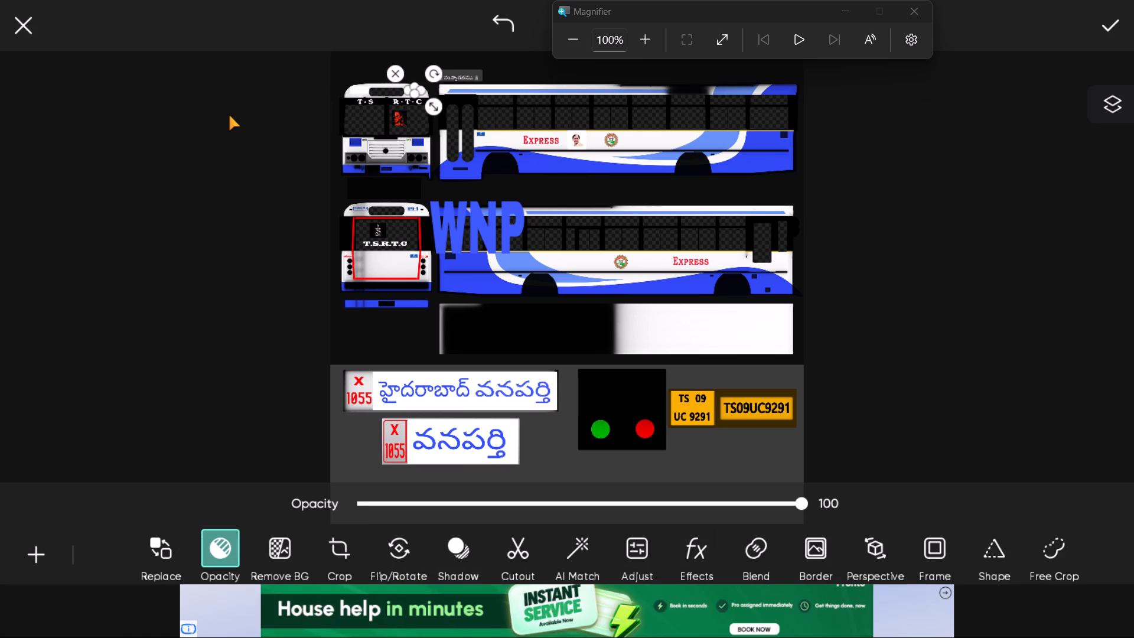
pyautogui.click(229, 115)
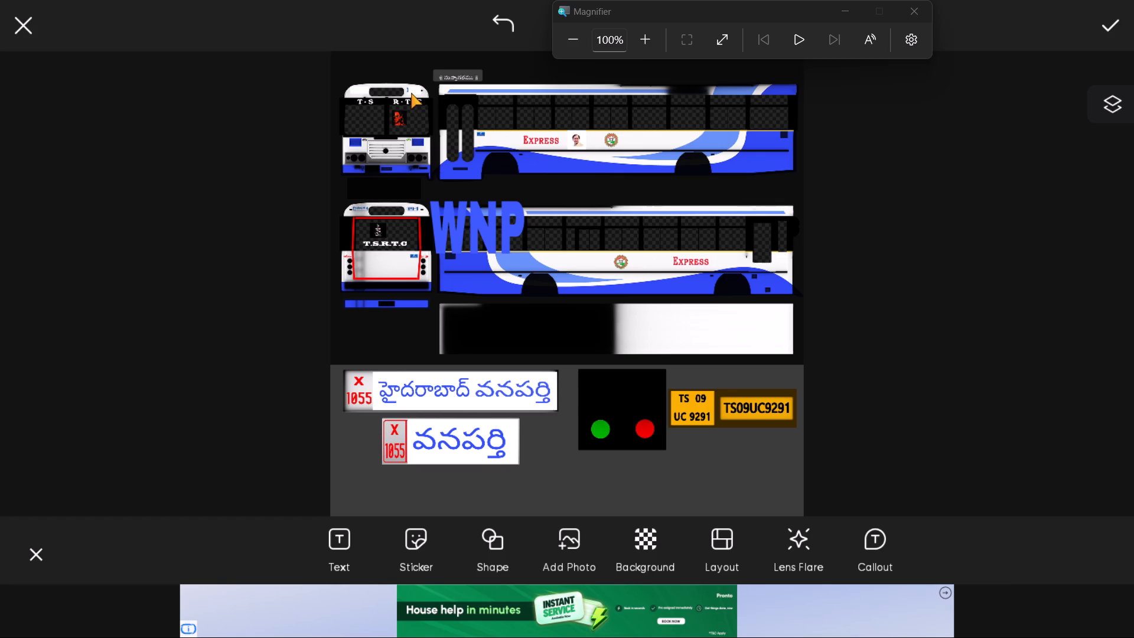
pyautogui.click(410, 93)
pyautogui.click(407, 90)
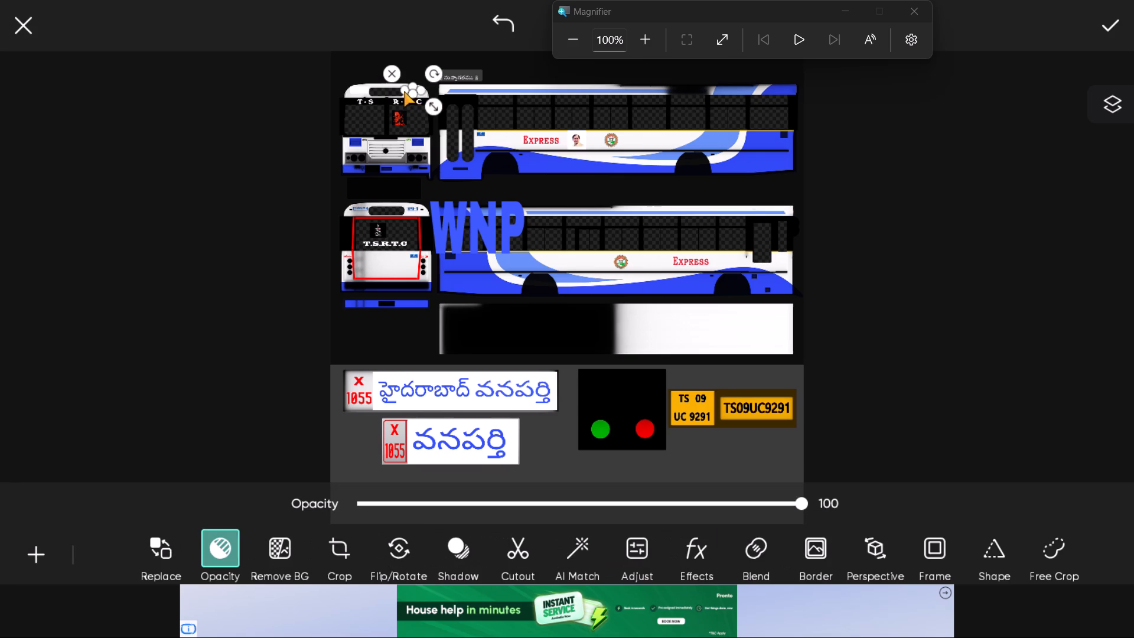
pyautogui.click(157, 177)
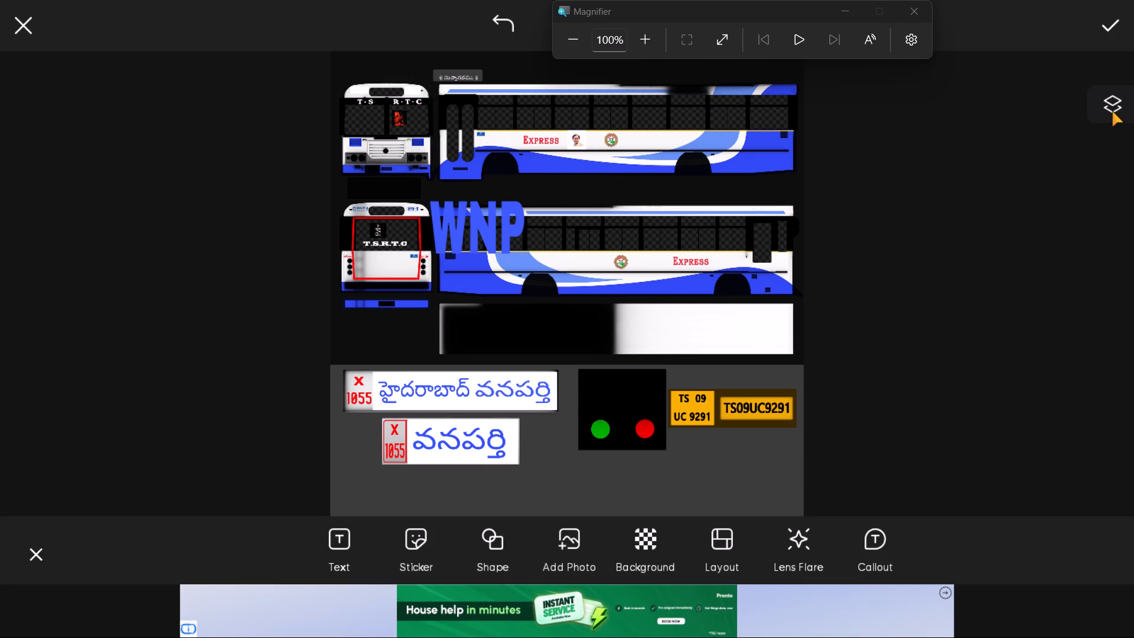
# Lock the lower of the two white patch layers shown beneath the WNP layer.
pyautogui.click(1112, 110)
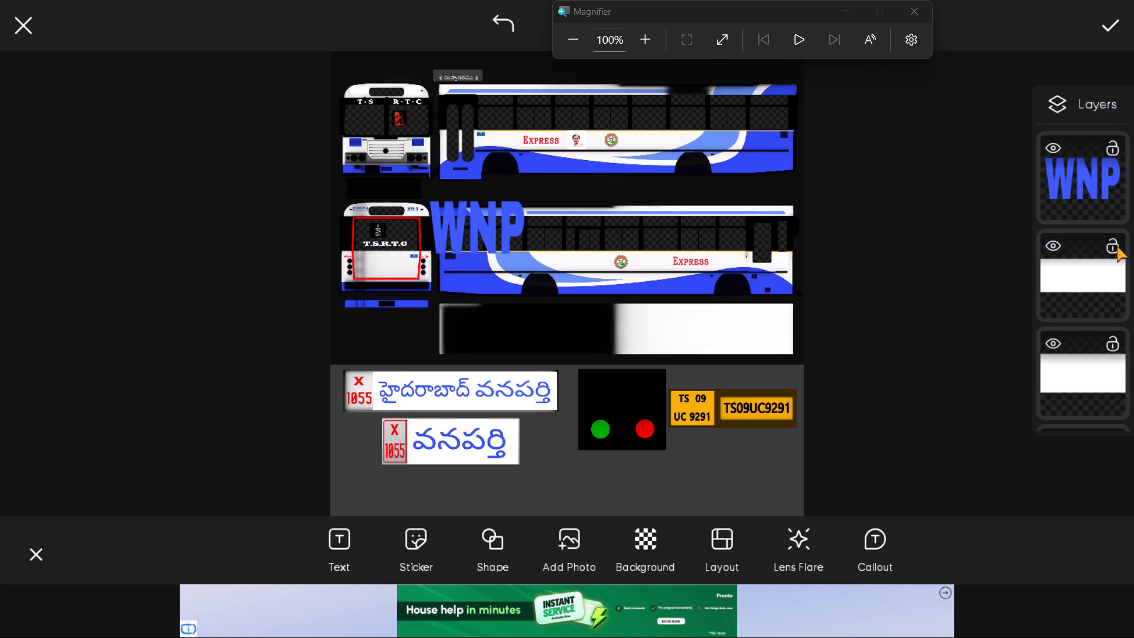
pyautogui.click(1115, 338)
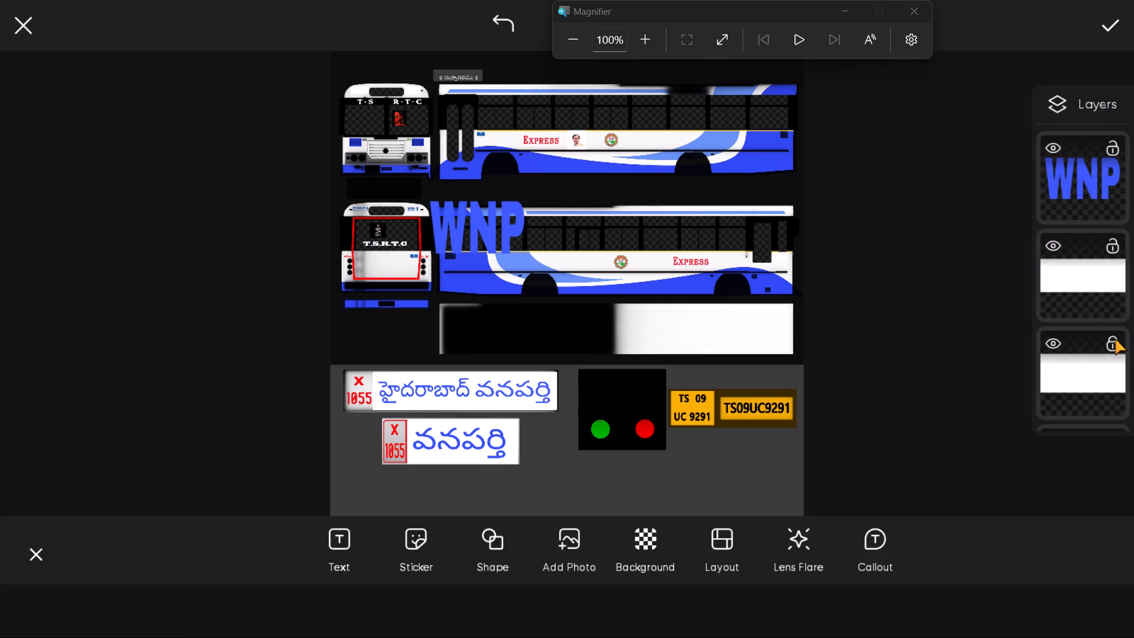
pyautogui.click(414, 87)
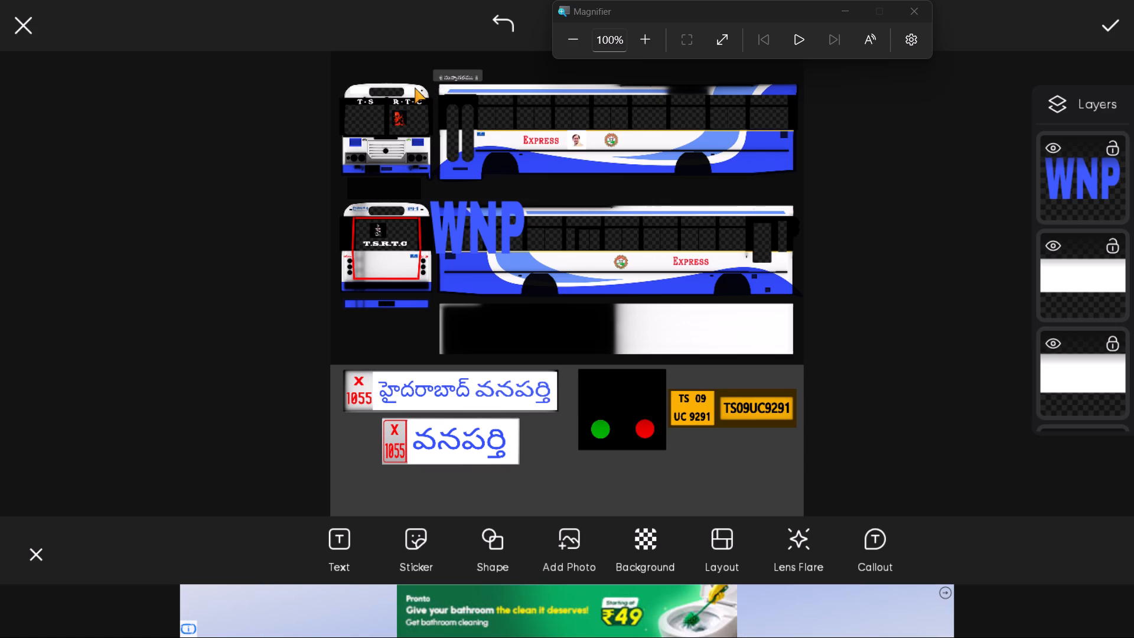
pyautogui.click(349, 90)
# Unlock the white patch layers and delete the patch at the left end of the upper front view's header.
pyautogui.click(1115, 239)
pyautogui.click(1116, 243)
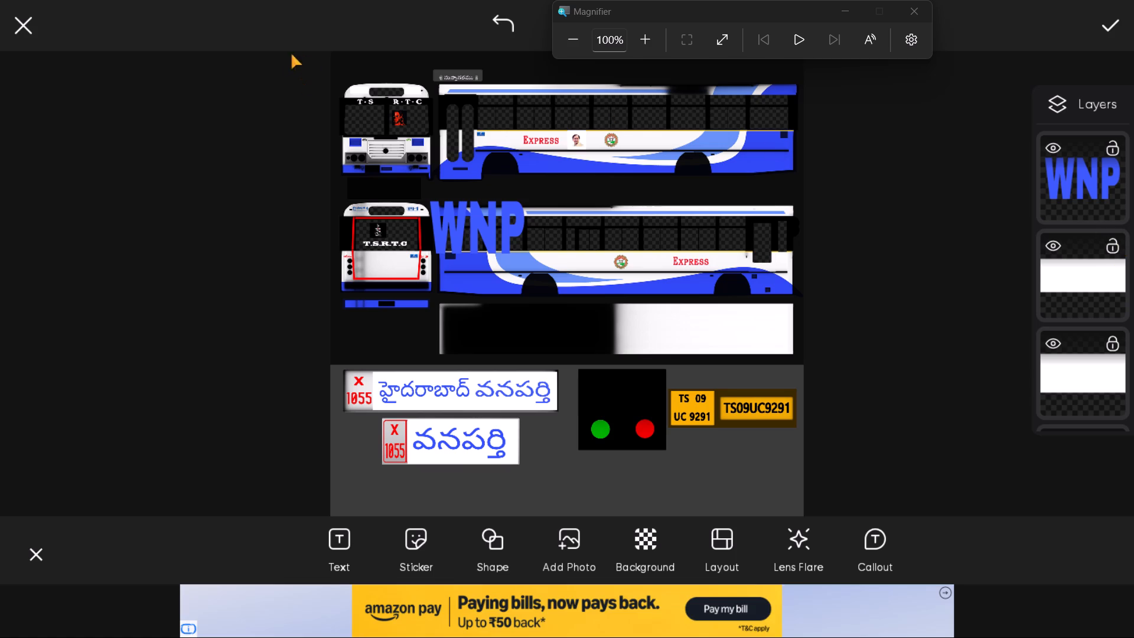
pyautogui.click(356, 91)
pyautogui.click(409, 93)
pyautogui.click(409, 91)
pyautogui.click(1116, 349)
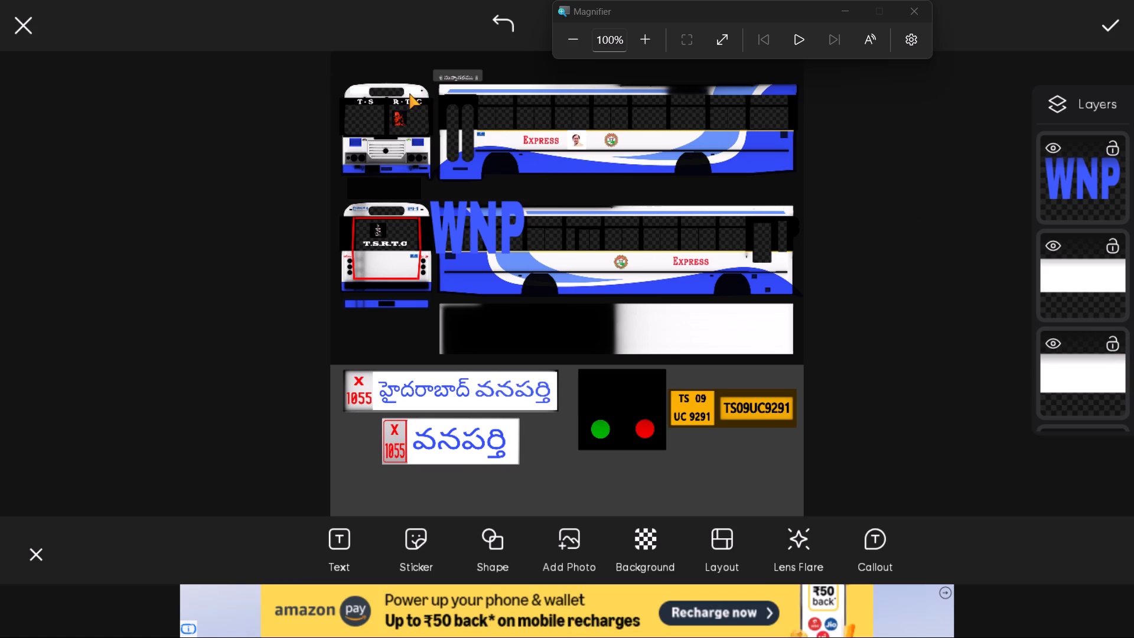
pyautogui.click(409, 93)
pyautogui.click(357, 87)
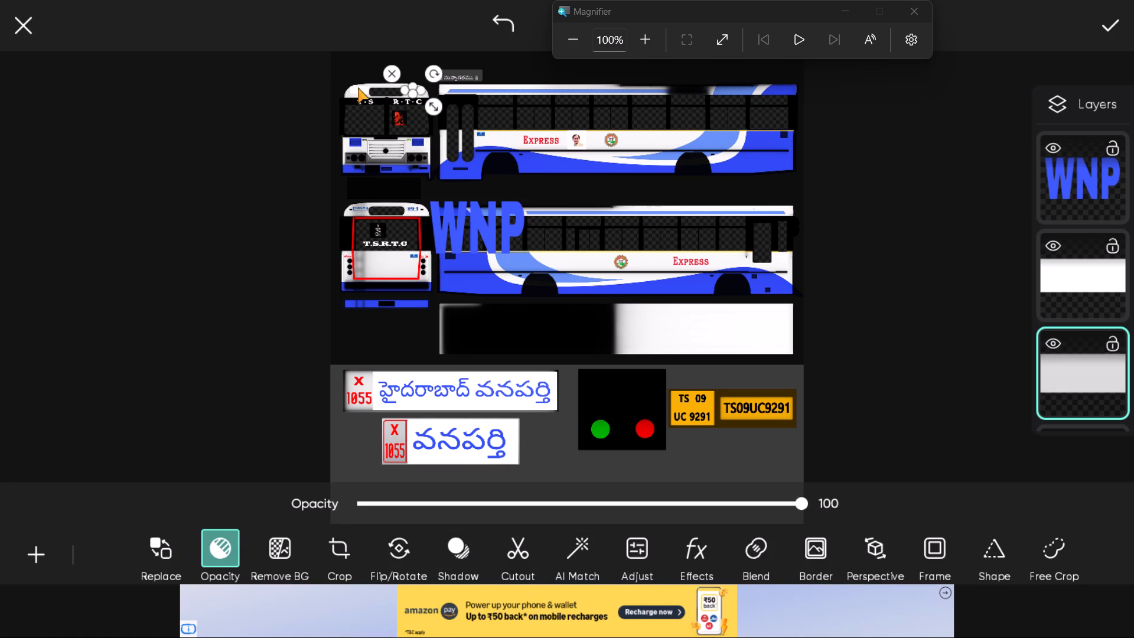
pyautogui.click(335, 65)
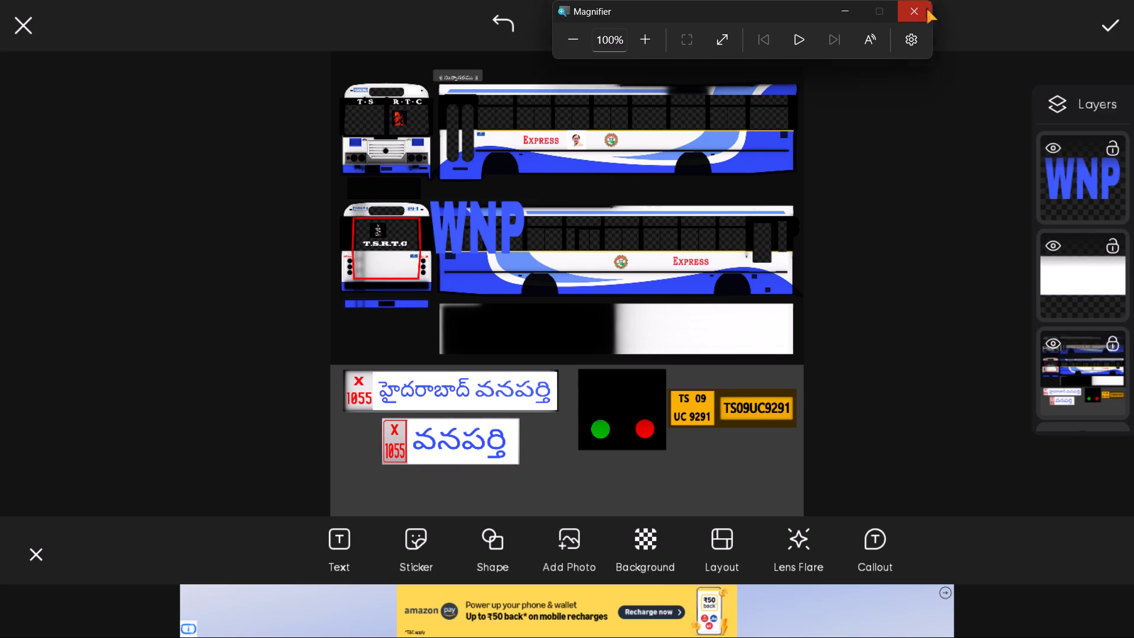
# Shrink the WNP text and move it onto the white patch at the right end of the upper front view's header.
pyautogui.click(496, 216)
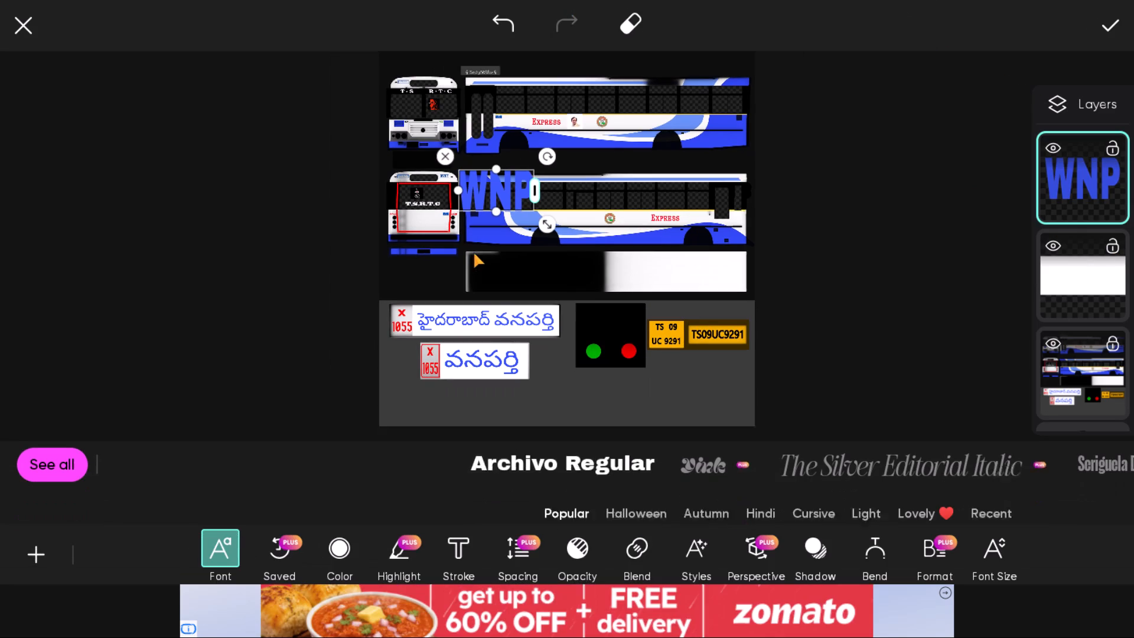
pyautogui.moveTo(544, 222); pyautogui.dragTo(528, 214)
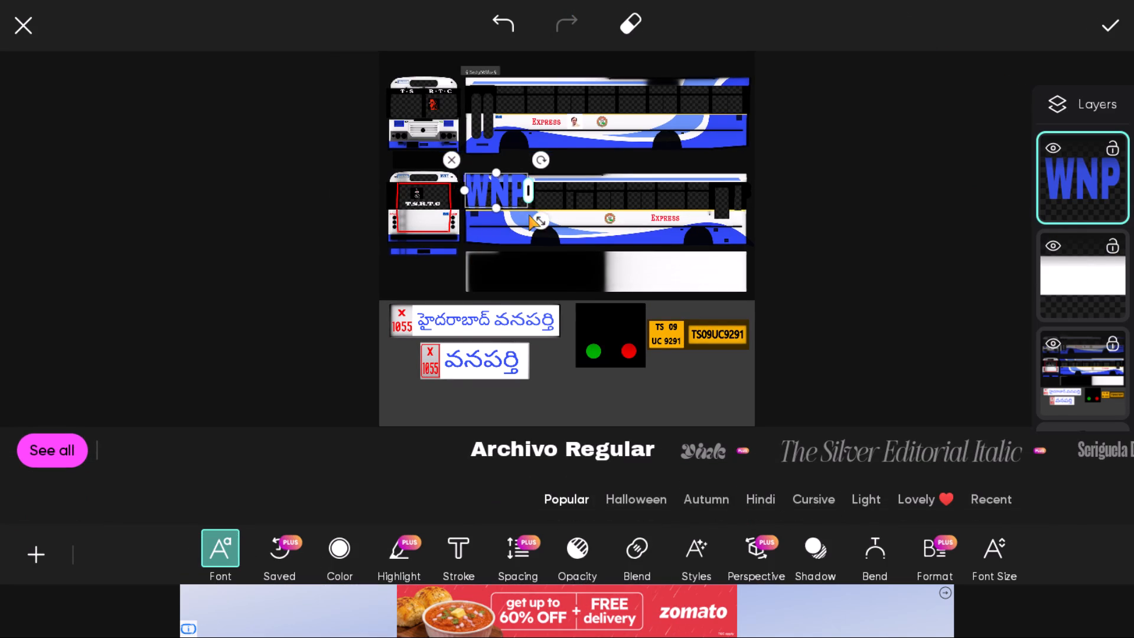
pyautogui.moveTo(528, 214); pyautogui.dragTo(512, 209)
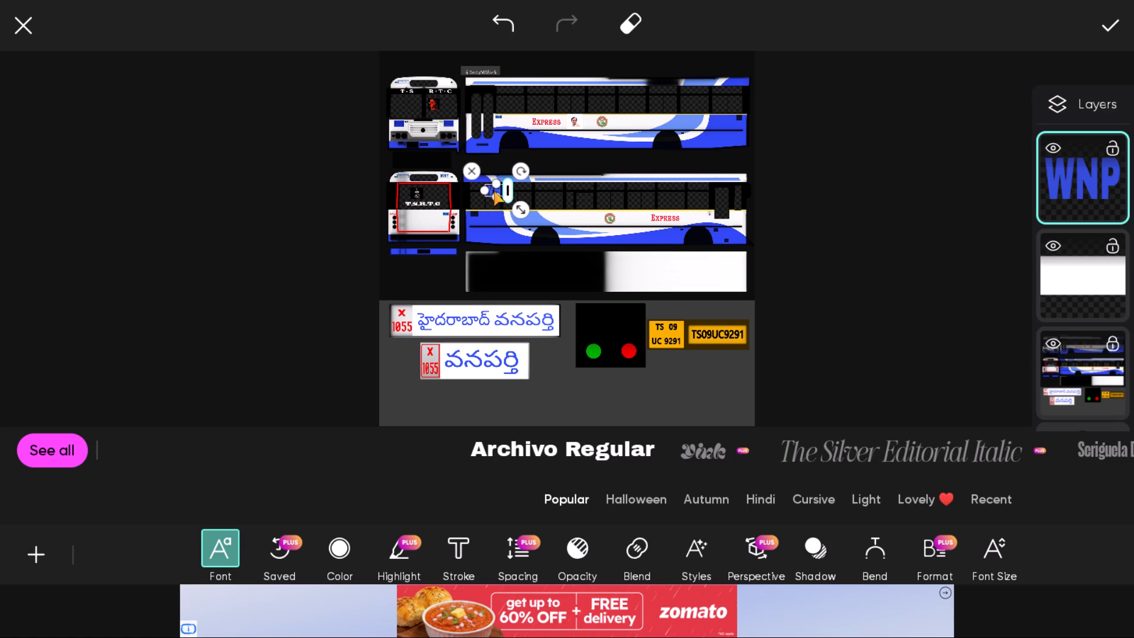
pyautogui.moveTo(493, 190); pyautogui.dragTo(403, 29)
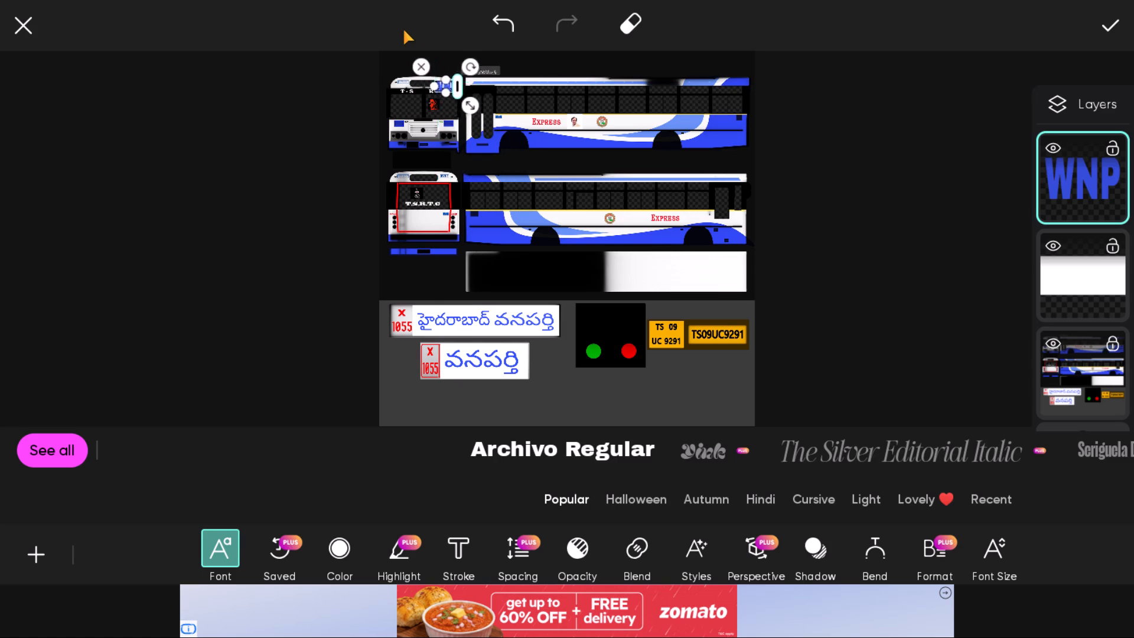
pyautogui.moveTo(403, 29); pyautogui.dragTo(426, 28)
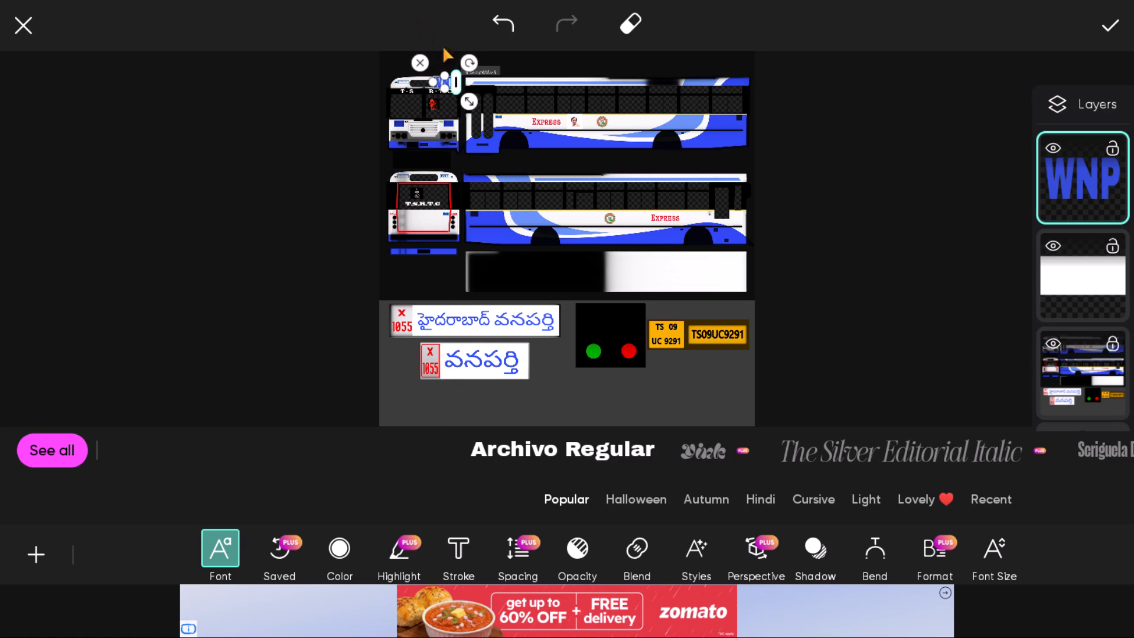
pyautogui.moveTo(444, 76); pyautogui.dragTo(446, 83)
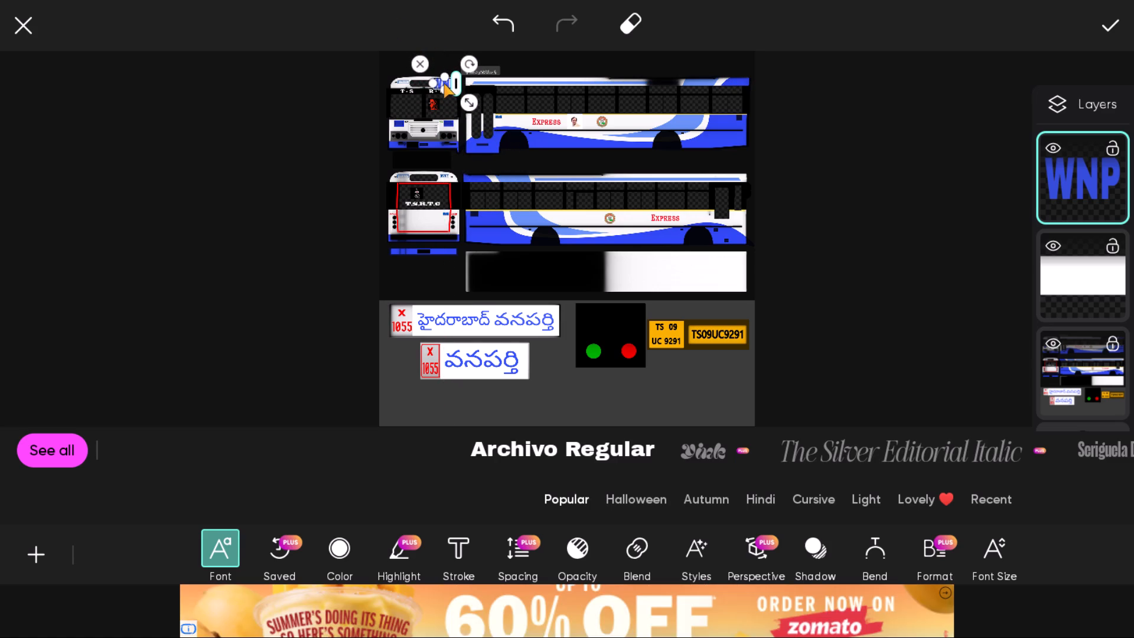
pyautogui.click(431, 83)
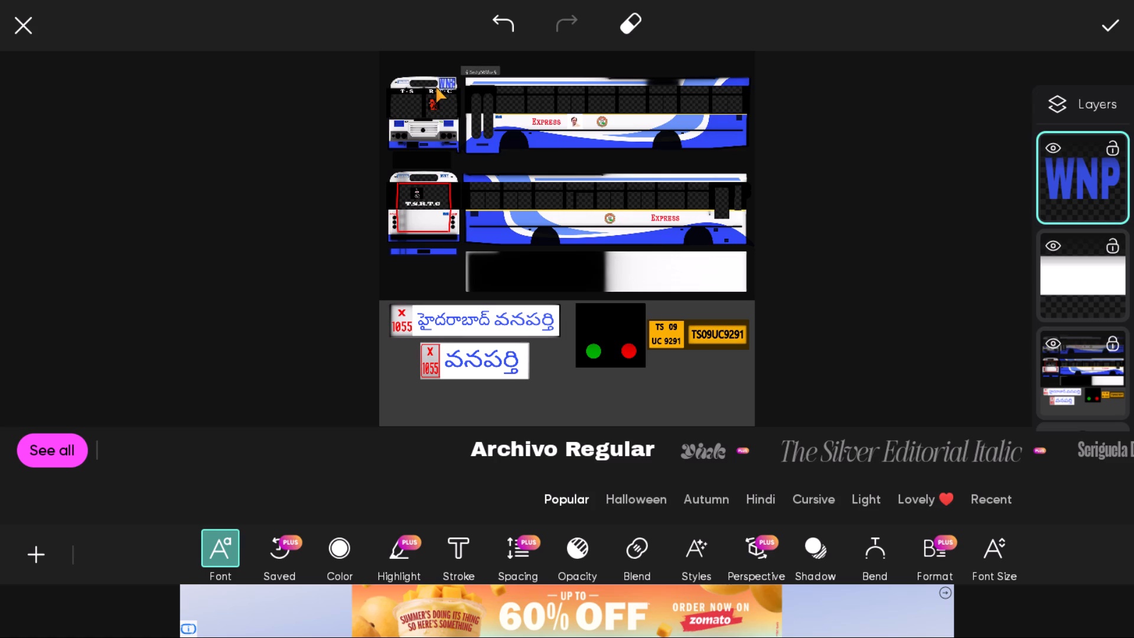
# Enlarge the WNP text over the lower bus side view and reduce its height and width to get shorter, squatter letters.
pyautogui.moveTo(462, 98); pyautogui.dragTo(497, 119)
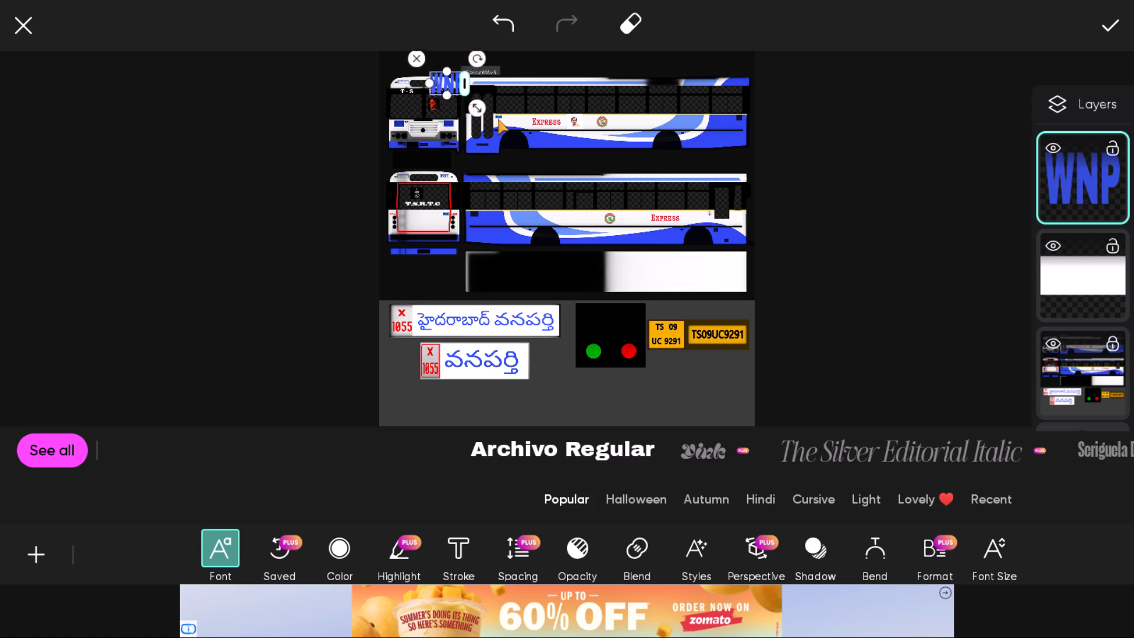
pyautogui.moveTo(497, 119); pyautogui.dragTo(520, 128)
pyautogui.moveTo(458, 87); pyautogui.dragTo(589, 248)
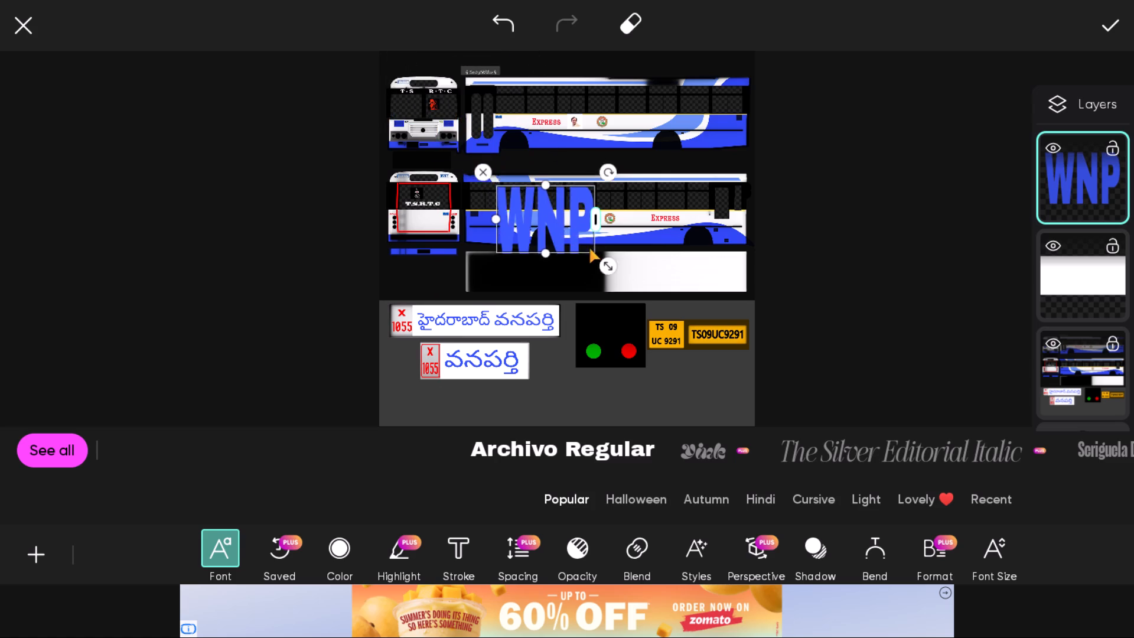
pyautogui.moveTo(589, 248); pyautogui.dragTo(591, 249)
pyautogui.moveTo(556, 256); pyautogui.dragTo(556, 245)
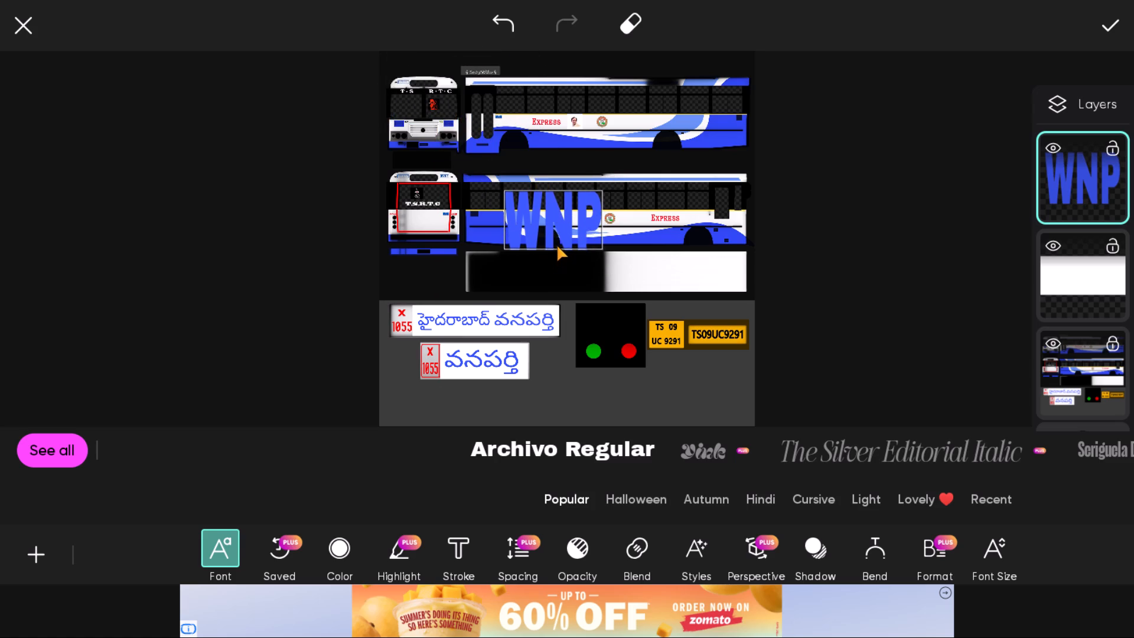
pyautogui.moveTo(556, 245); pyautogui.dragTo(556, 222)
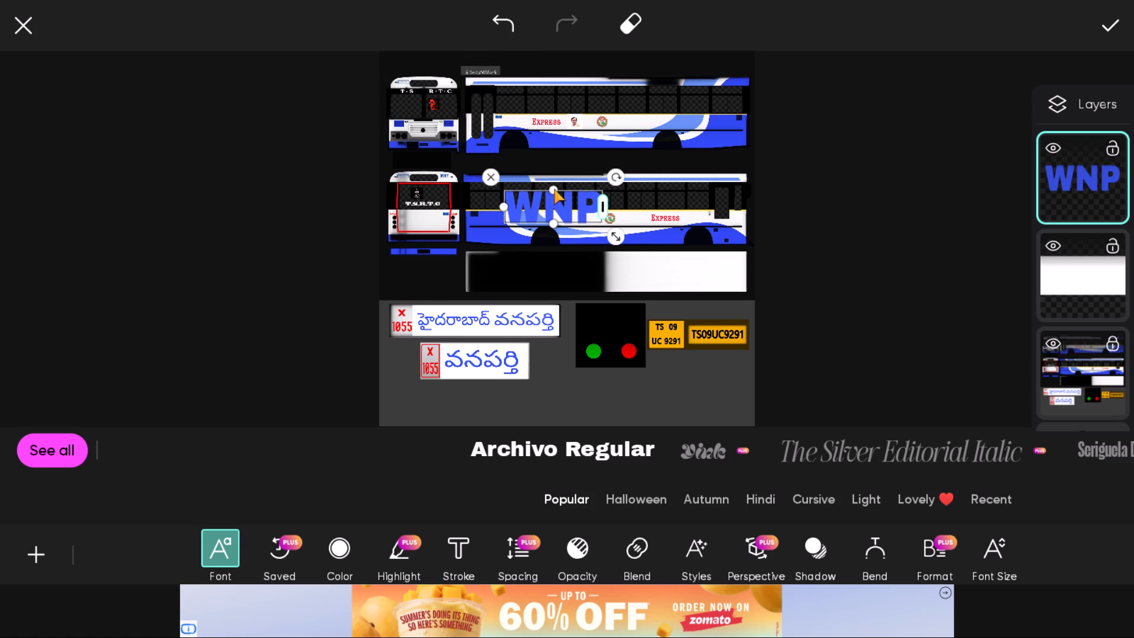
pyautogui.moveTo(553, 188); pyautogui.dragTo(552, 199)
pyautogui.moveTo(500, 206); pyautogui.dragTo(524, 205)
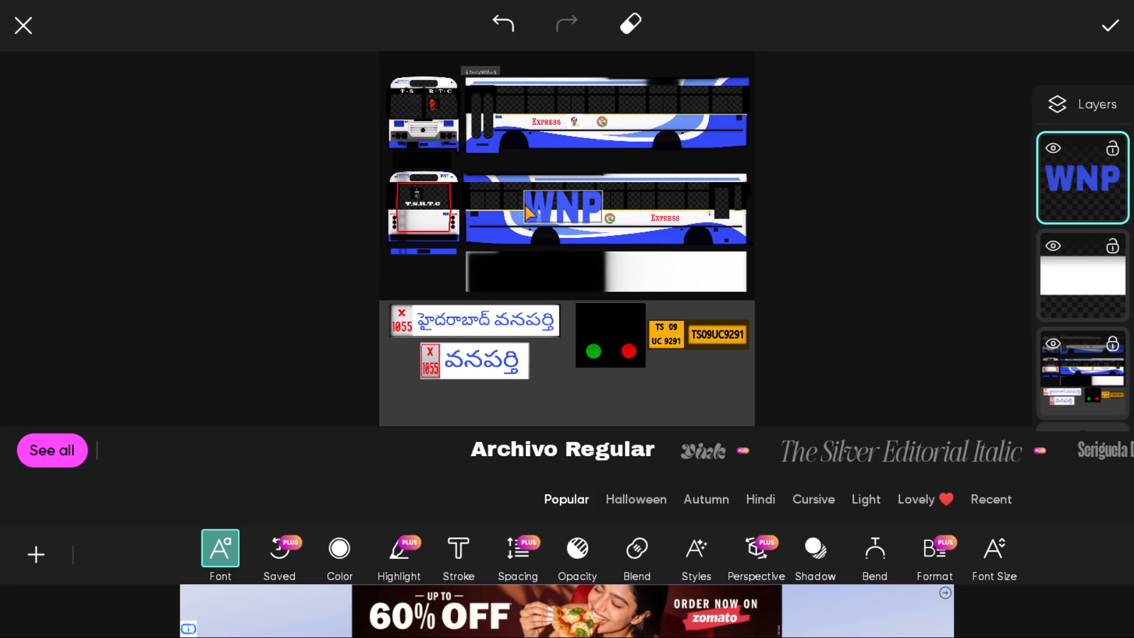
pyautogui.moveTo(524, 205); pyautogui.dragTo(526, 205)
pyautogui.moveTo(563, 220); pyautogui.dragTo(565, 214)
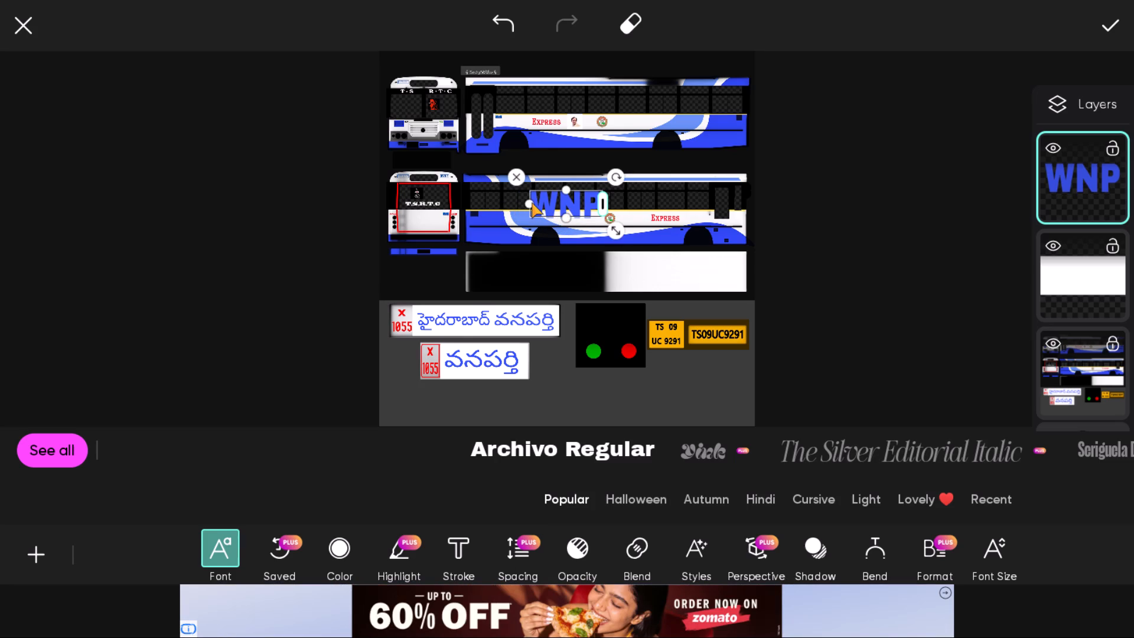
pyautogui.click(531, 202)
pyautogui.click(566, 219)
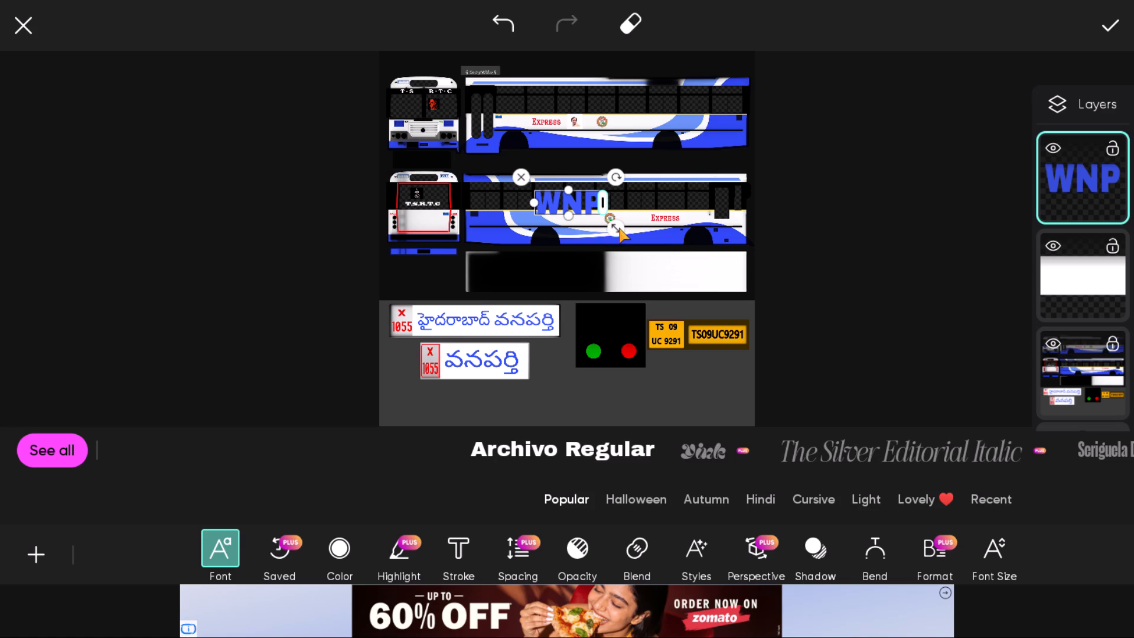
# Scale the reshaped WNP text down and place it over the white patch on the upper front view's header.
pyautogui.moveTo(618, 227); pyautogui.dragTo(591, 213)
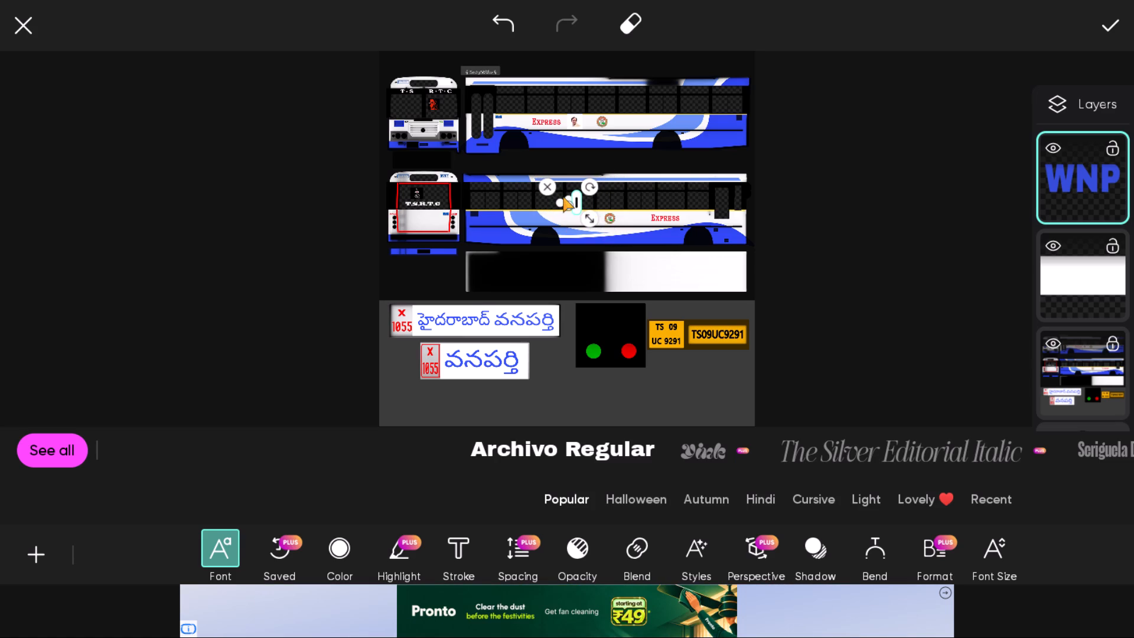
pyautogui.moveTo(566, 201); pyautogui.dragTo(418, 51)
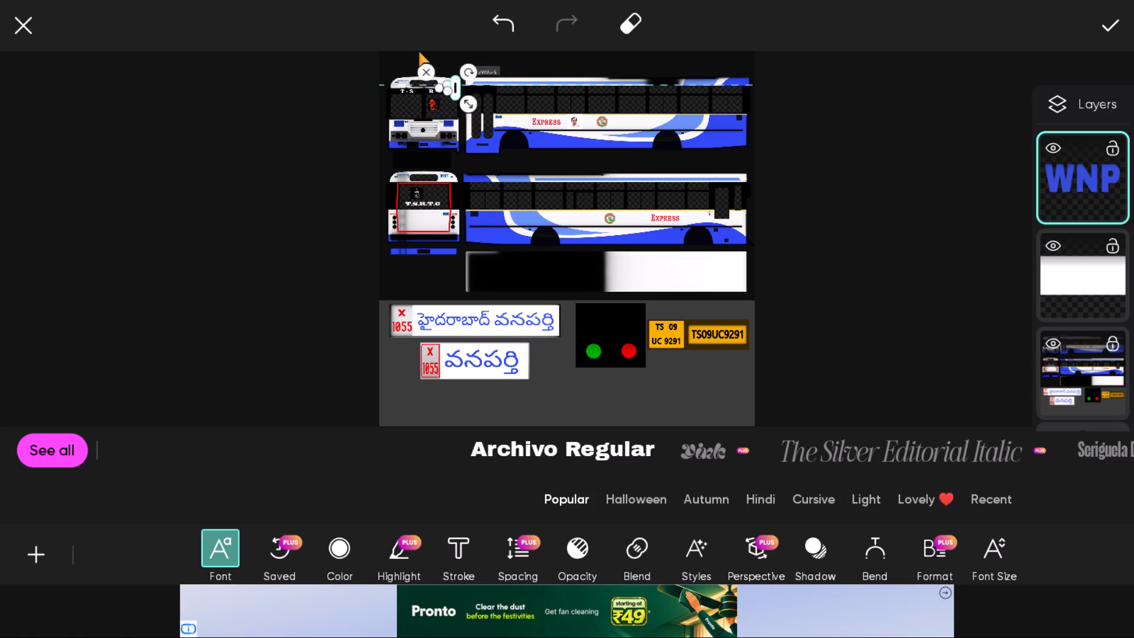
pyautogui.moveTo(418, 51); pyautogui.dragTo(429, 44)
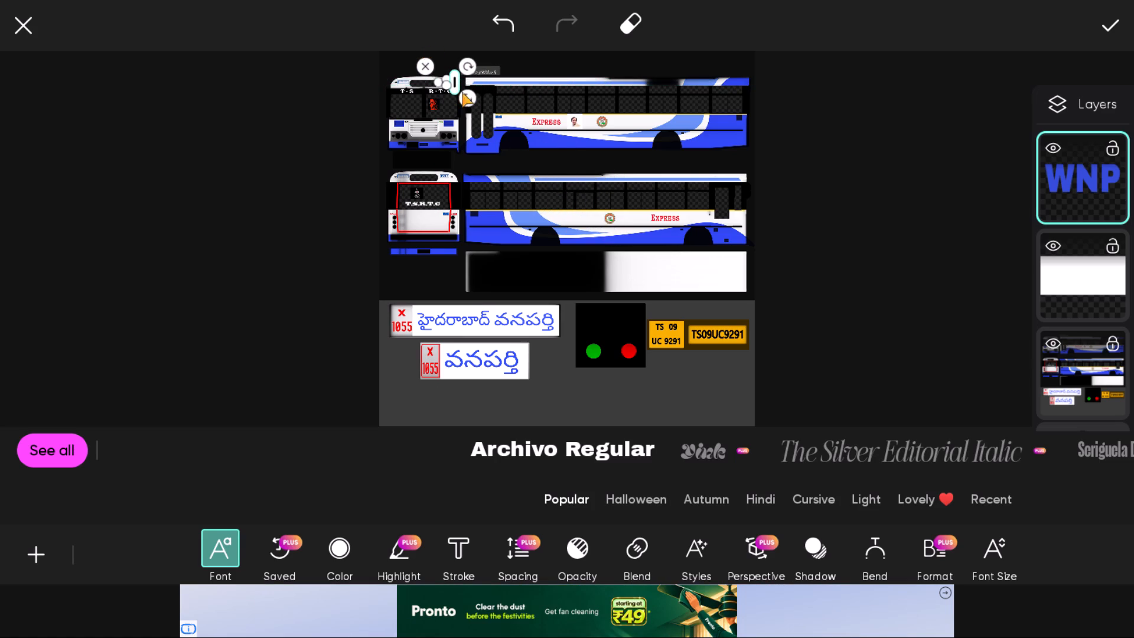
pyautogui.moveTo(471, 95); pyautogui.dragTo(466, 95)
pyautogui.moveTo(469, 97); pyautogui.dragTo(463, 97)
pyautogui.click(292, 147)
# Fine-tune the size of the white patch under the WNP text and lock its layer.
pyautogui.click(411, 84)
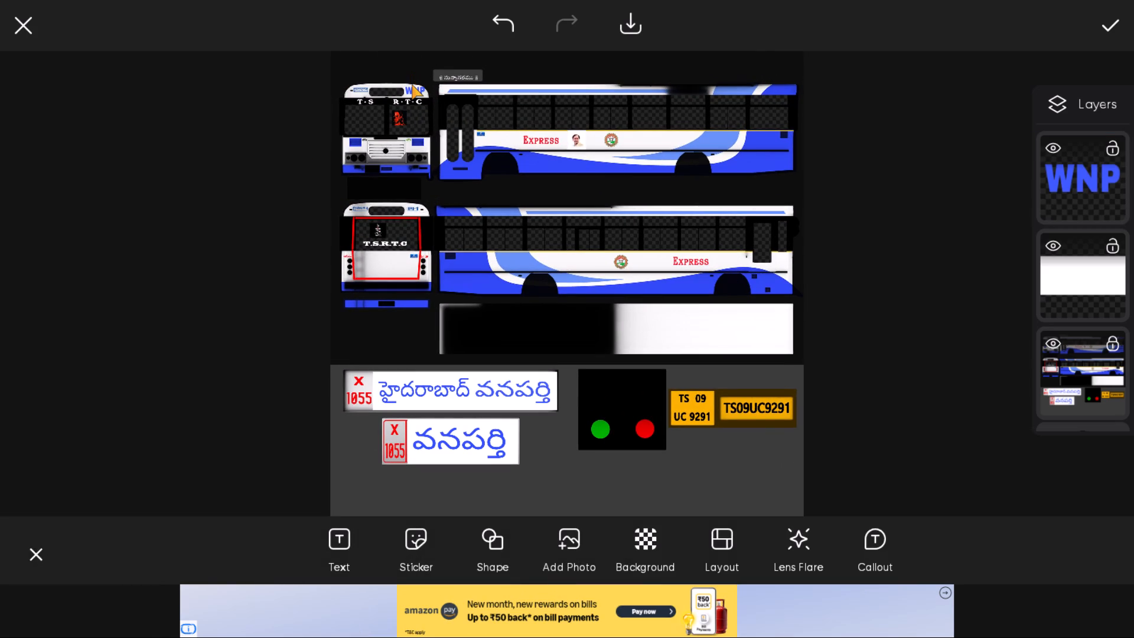
pyautogui.click(410, 85)
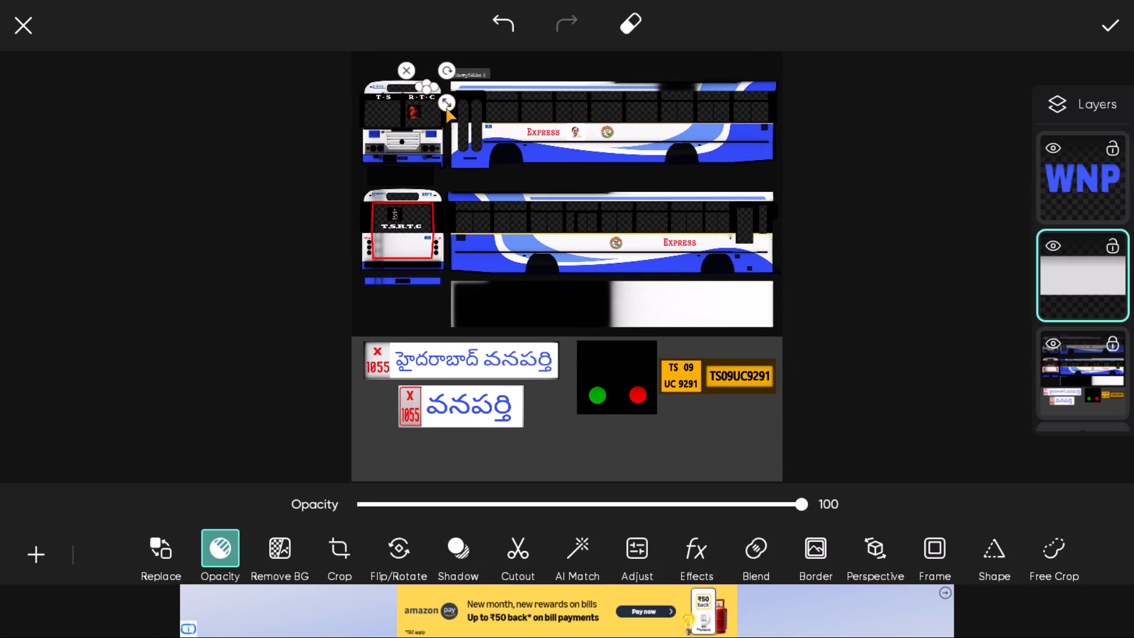
pyautogui.click(446, 102)
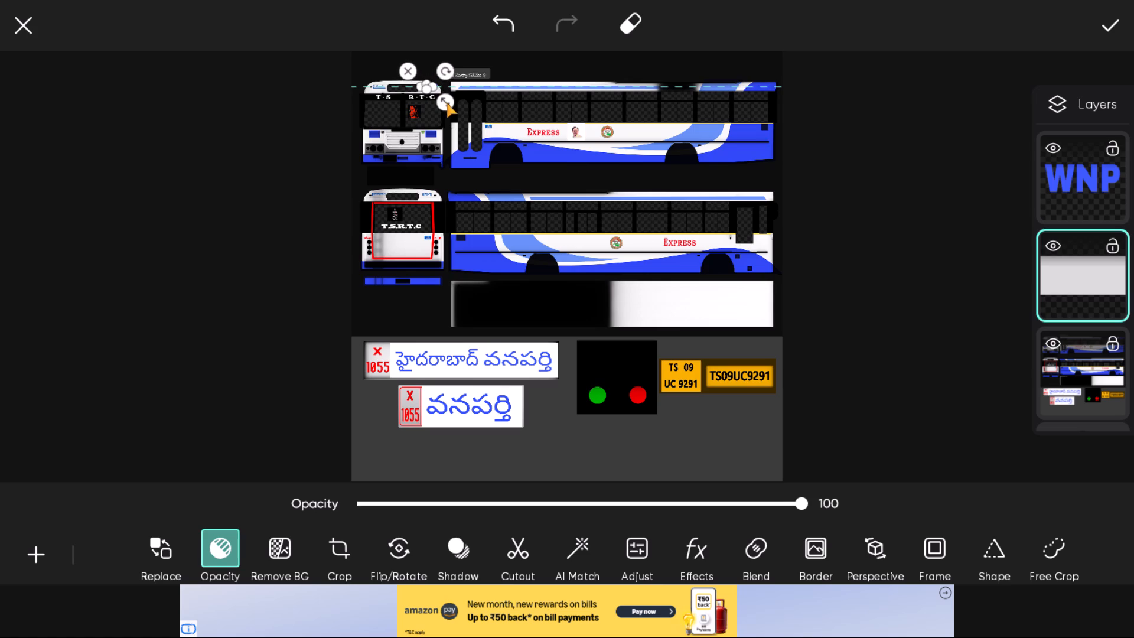
pyautogui.click(265, 159)
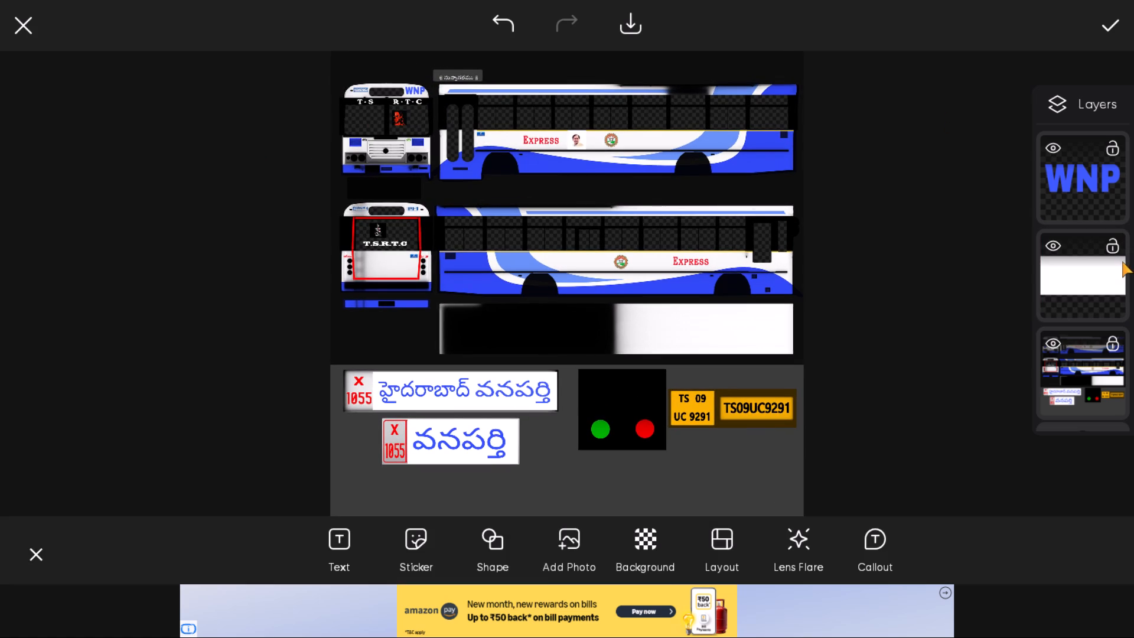
pyautogui.click(1106, 244)
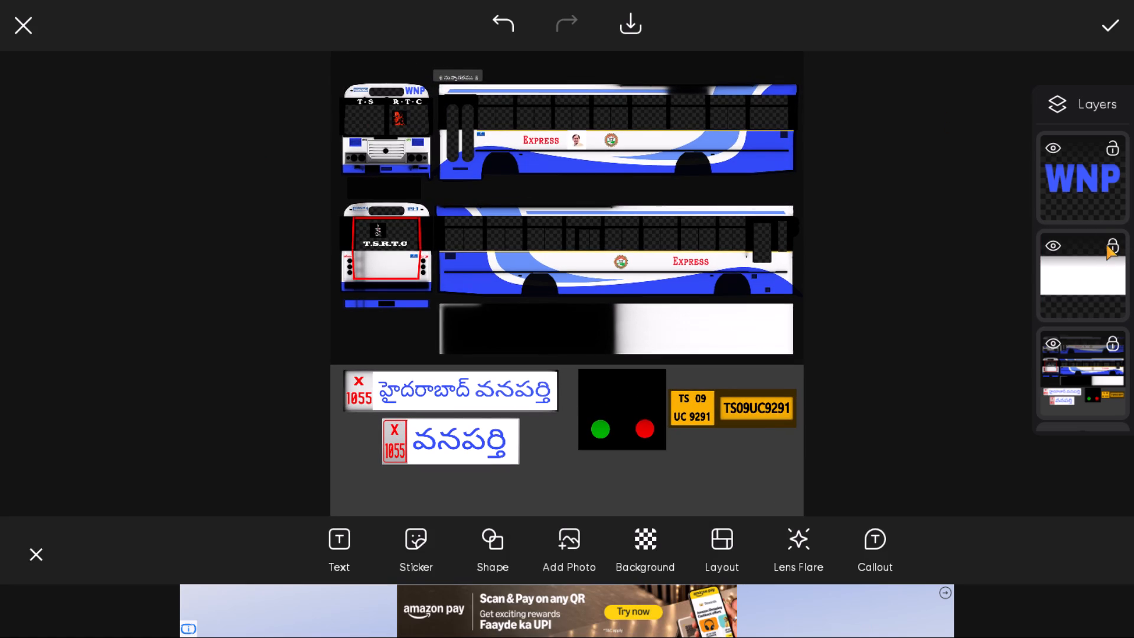
# Shrink the WNP text on the upper front view's header a little more and apply the layer edits.
pyautogui.click(413, 92)
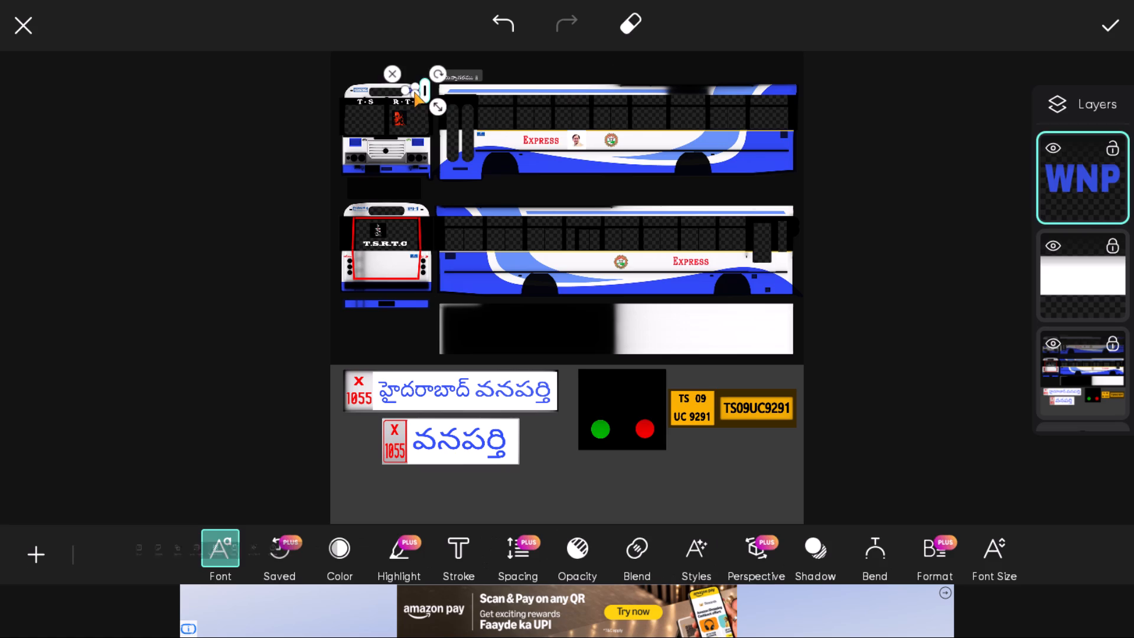
pyautogui.moveTo(465, 93); pyautogui.dragTo(459, 93)
pyautogui.click(254, 164)
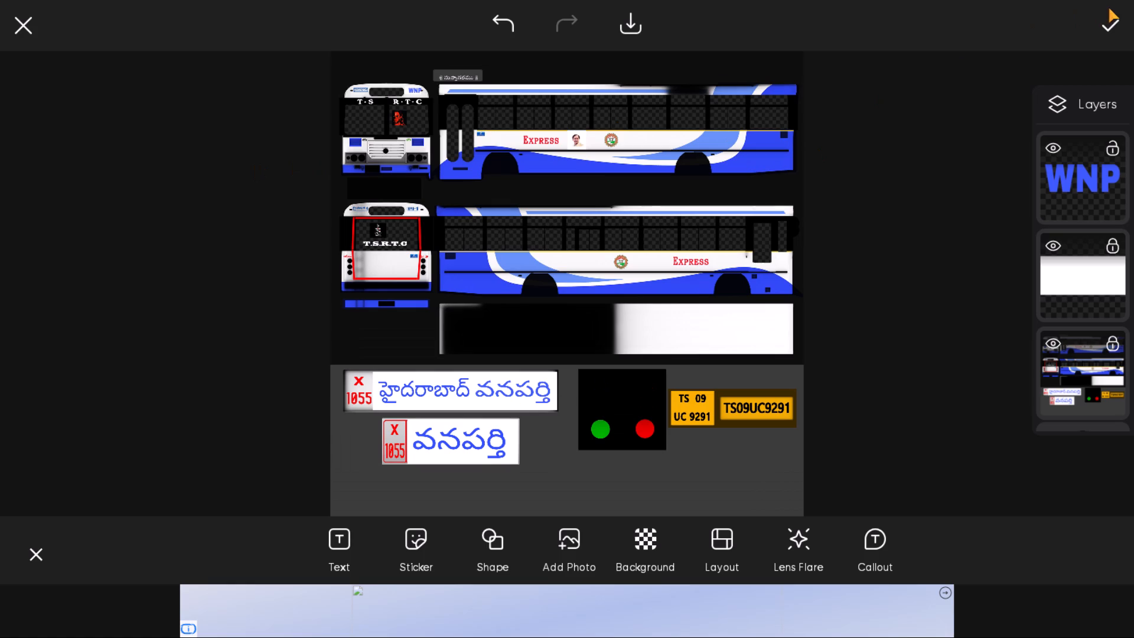
pyautogui.click(1104, 31)
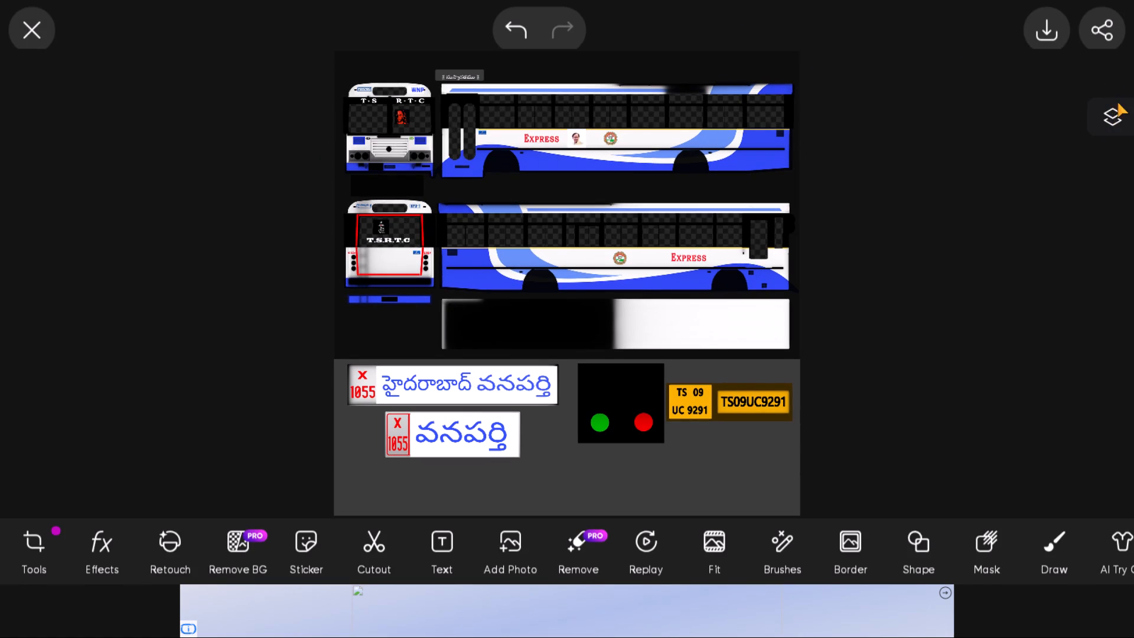
# Lock the WNP text layer.
pyautogui.click(1118, 107)
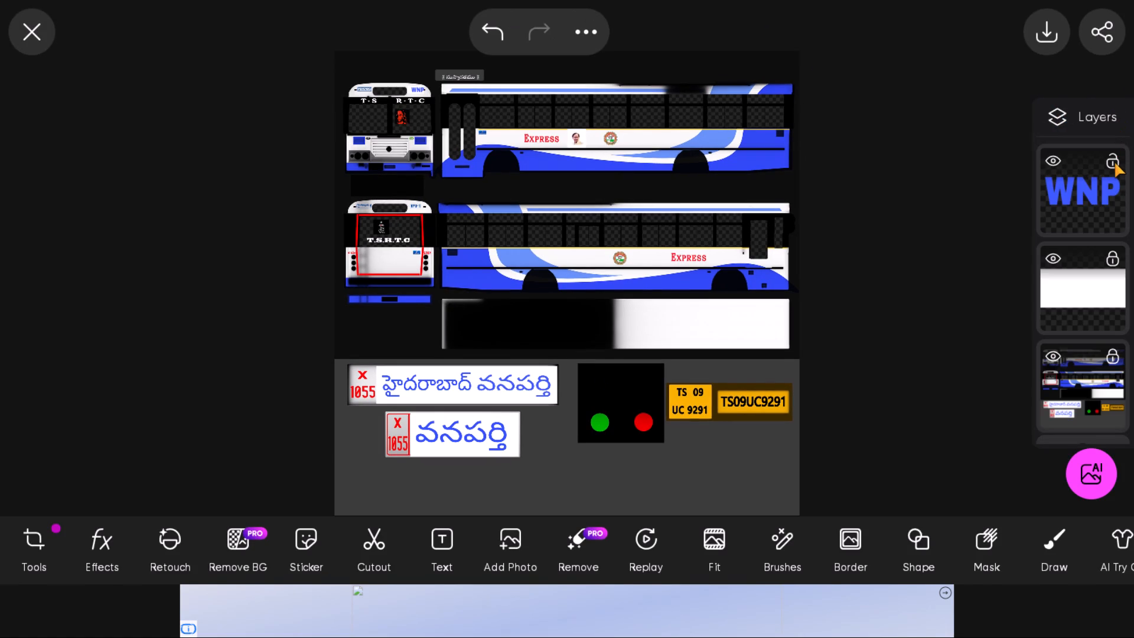
pyautogui.click(1114, 162)
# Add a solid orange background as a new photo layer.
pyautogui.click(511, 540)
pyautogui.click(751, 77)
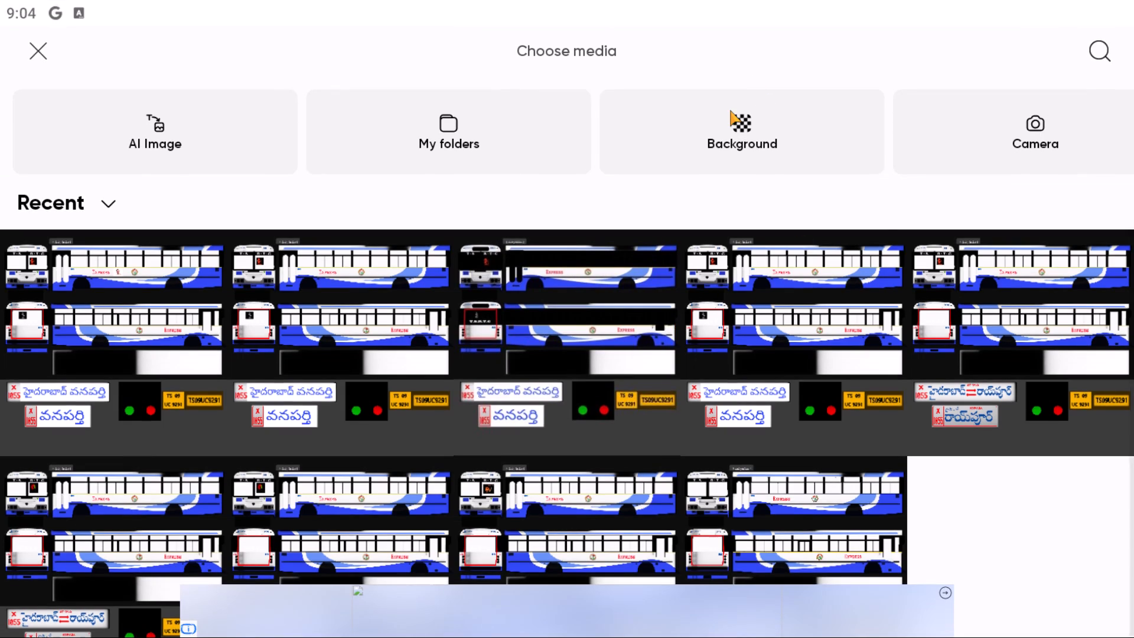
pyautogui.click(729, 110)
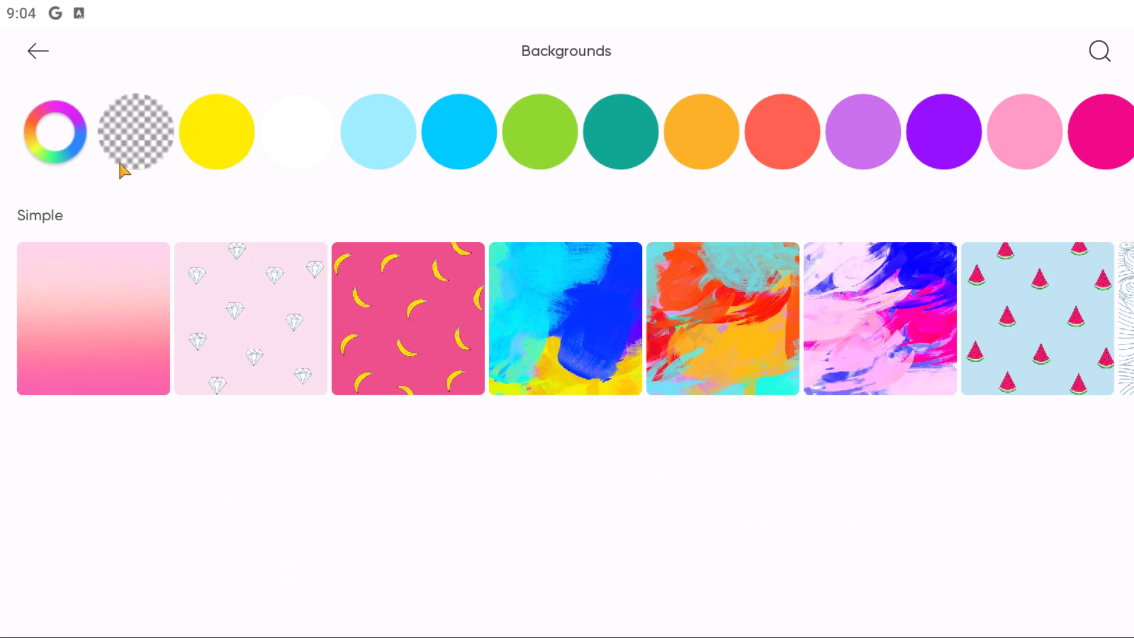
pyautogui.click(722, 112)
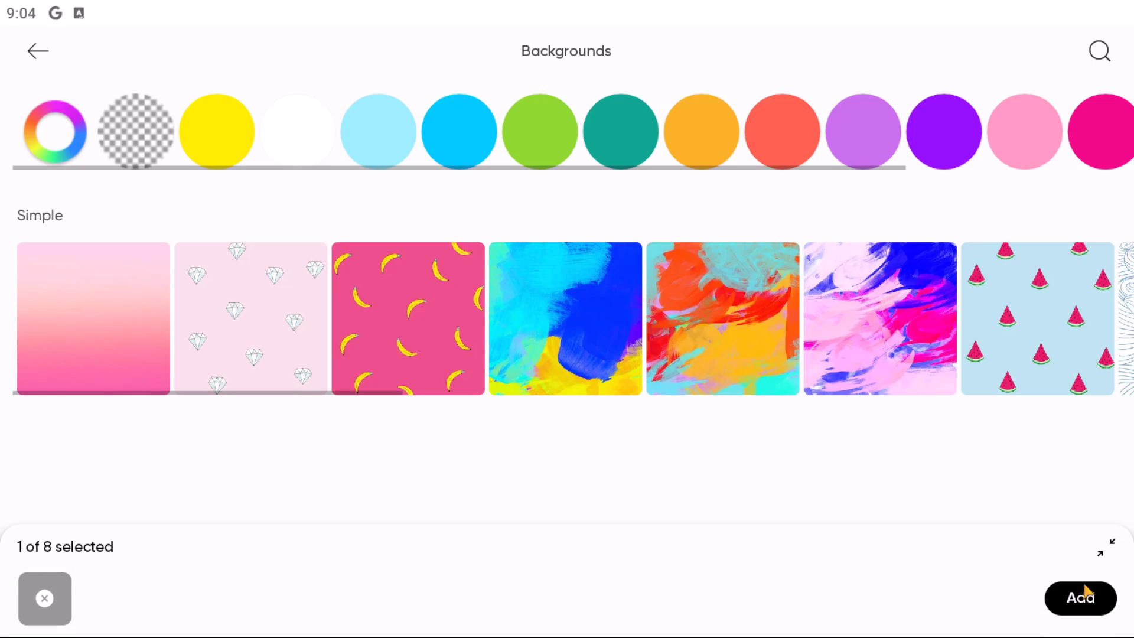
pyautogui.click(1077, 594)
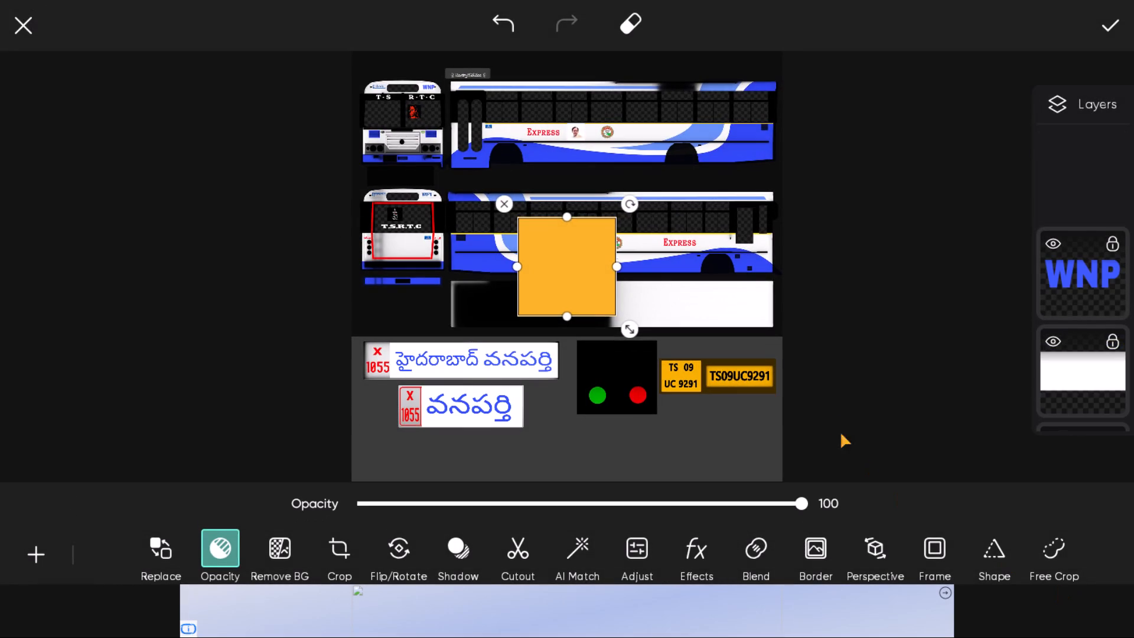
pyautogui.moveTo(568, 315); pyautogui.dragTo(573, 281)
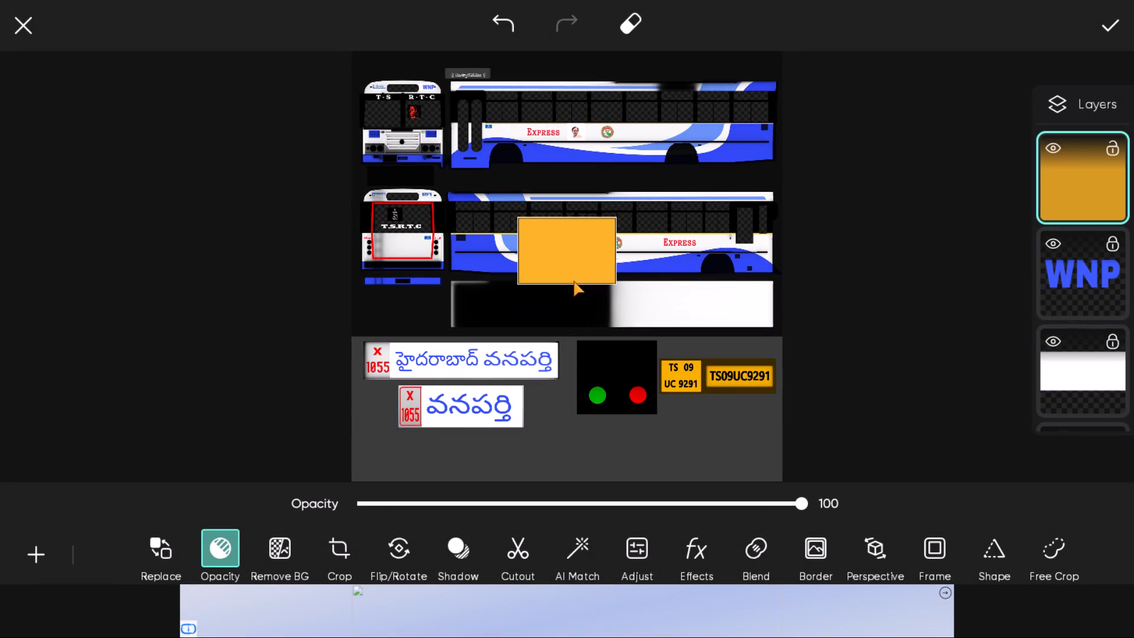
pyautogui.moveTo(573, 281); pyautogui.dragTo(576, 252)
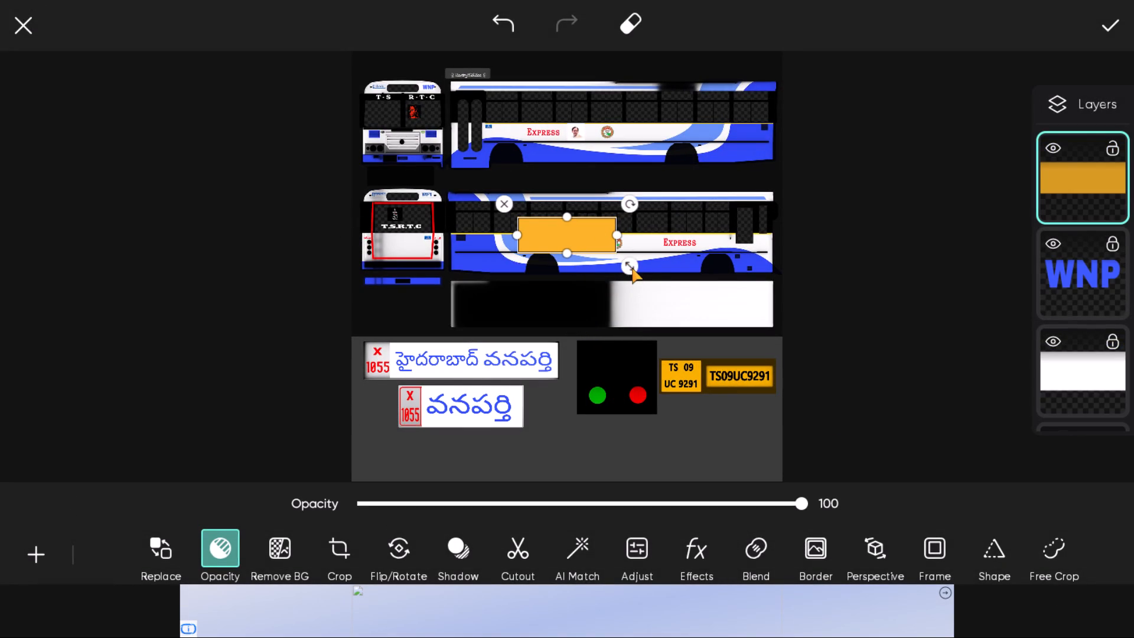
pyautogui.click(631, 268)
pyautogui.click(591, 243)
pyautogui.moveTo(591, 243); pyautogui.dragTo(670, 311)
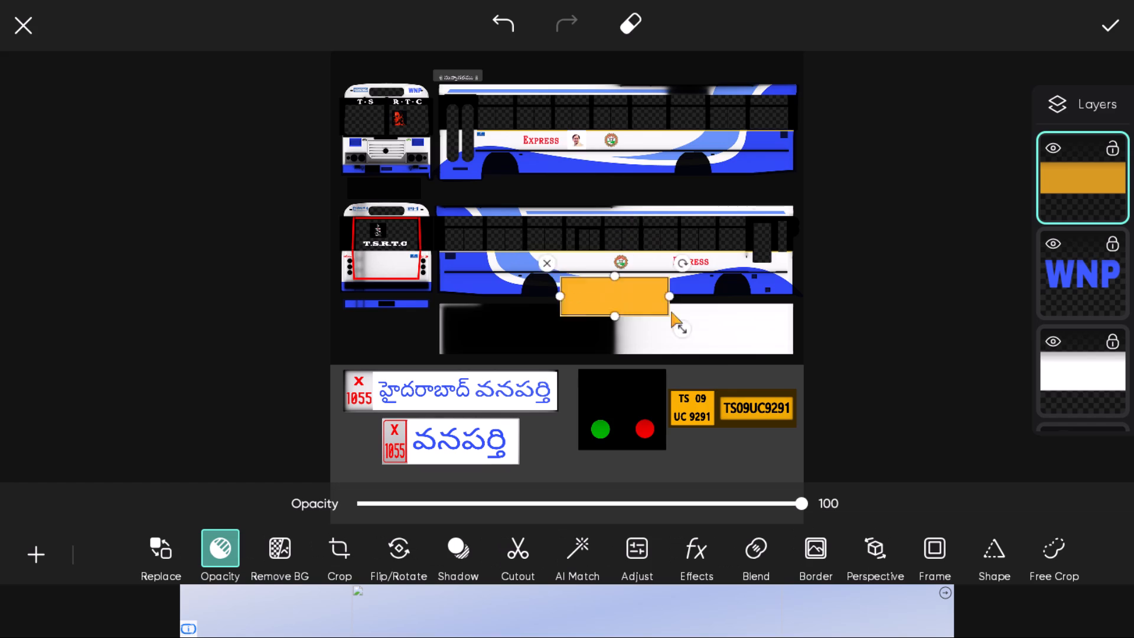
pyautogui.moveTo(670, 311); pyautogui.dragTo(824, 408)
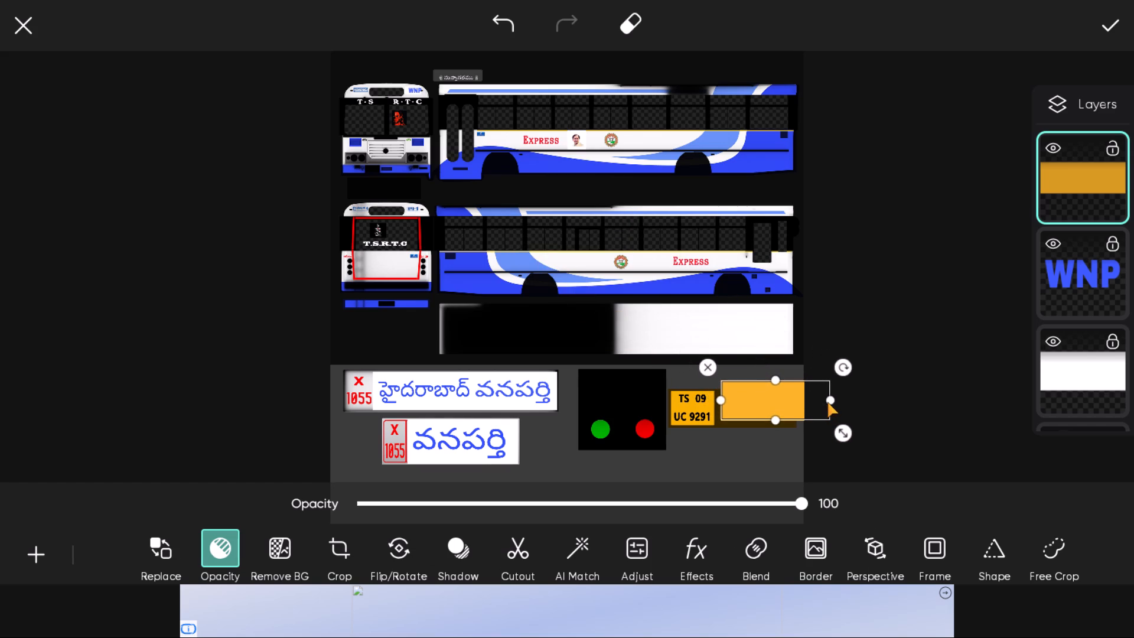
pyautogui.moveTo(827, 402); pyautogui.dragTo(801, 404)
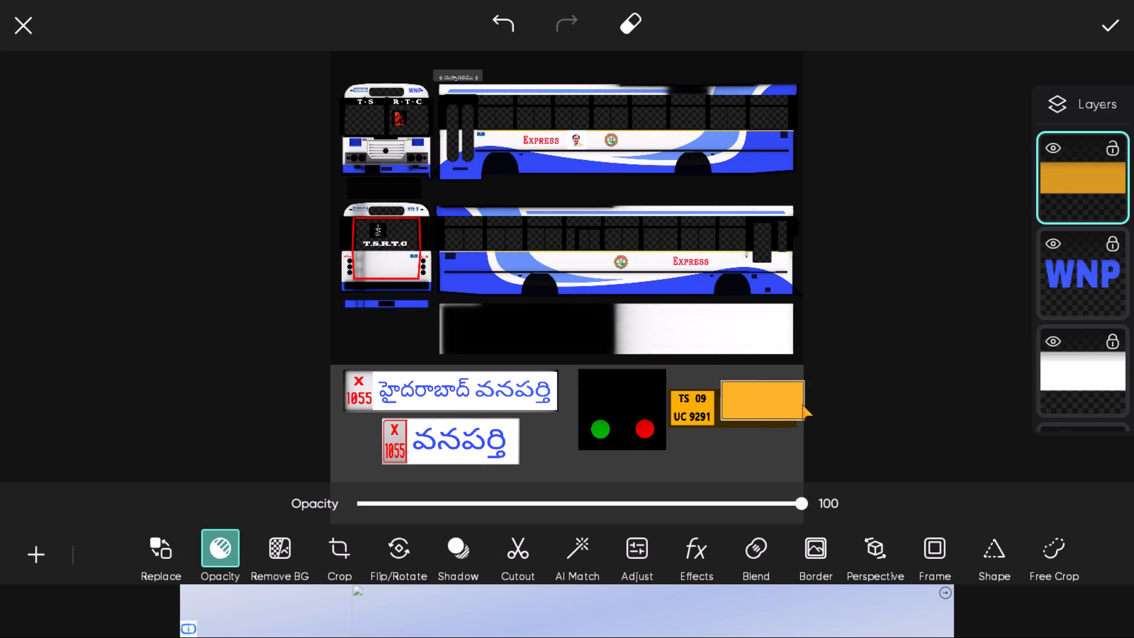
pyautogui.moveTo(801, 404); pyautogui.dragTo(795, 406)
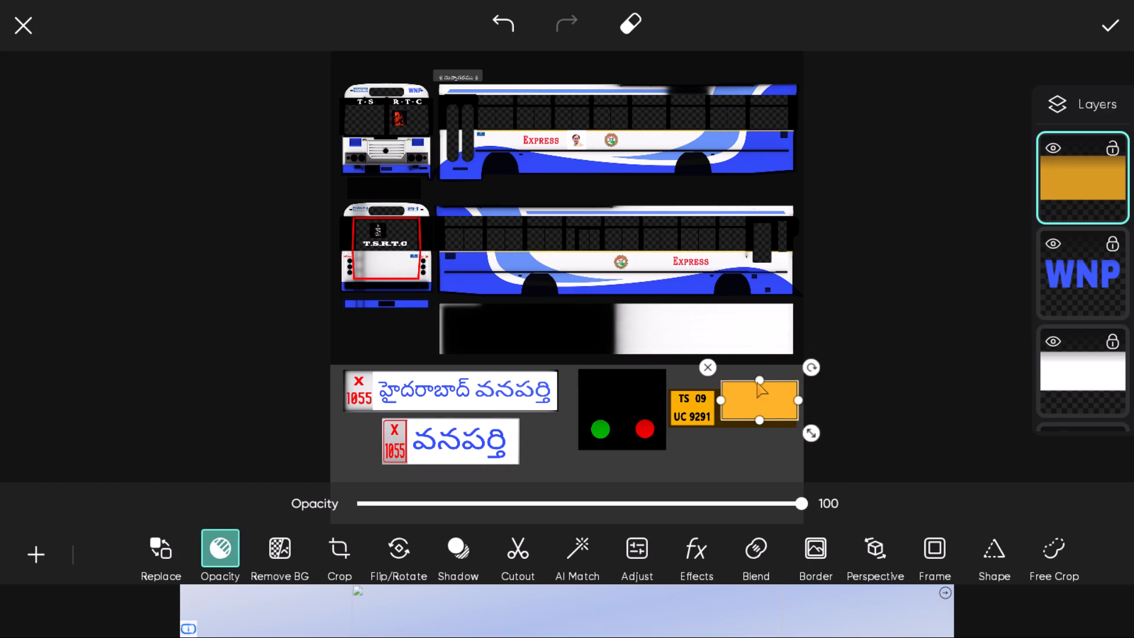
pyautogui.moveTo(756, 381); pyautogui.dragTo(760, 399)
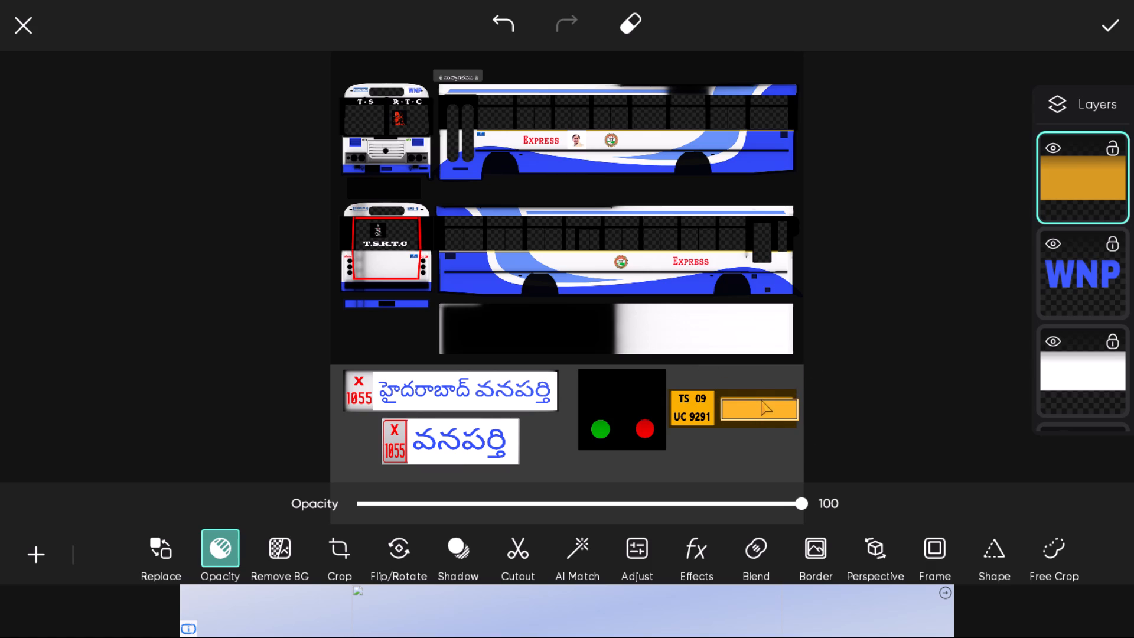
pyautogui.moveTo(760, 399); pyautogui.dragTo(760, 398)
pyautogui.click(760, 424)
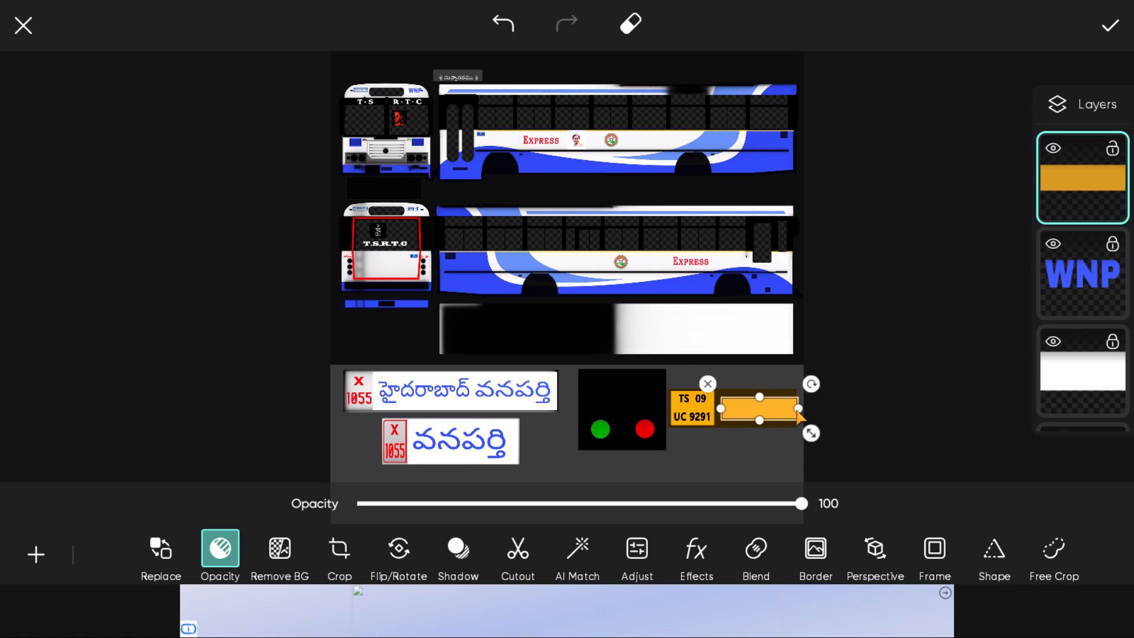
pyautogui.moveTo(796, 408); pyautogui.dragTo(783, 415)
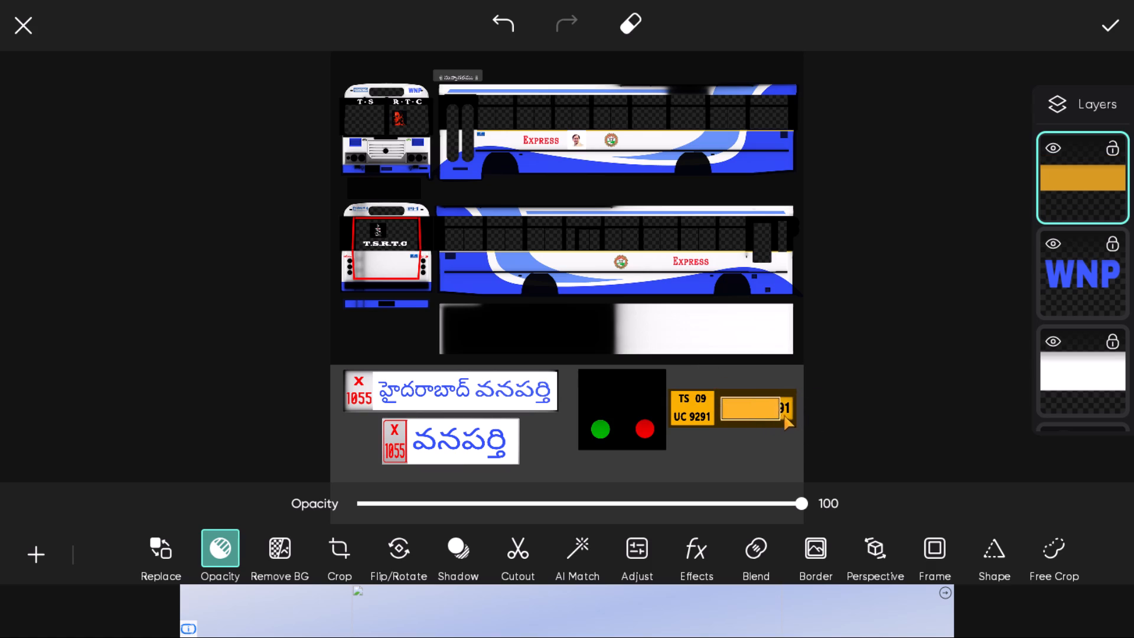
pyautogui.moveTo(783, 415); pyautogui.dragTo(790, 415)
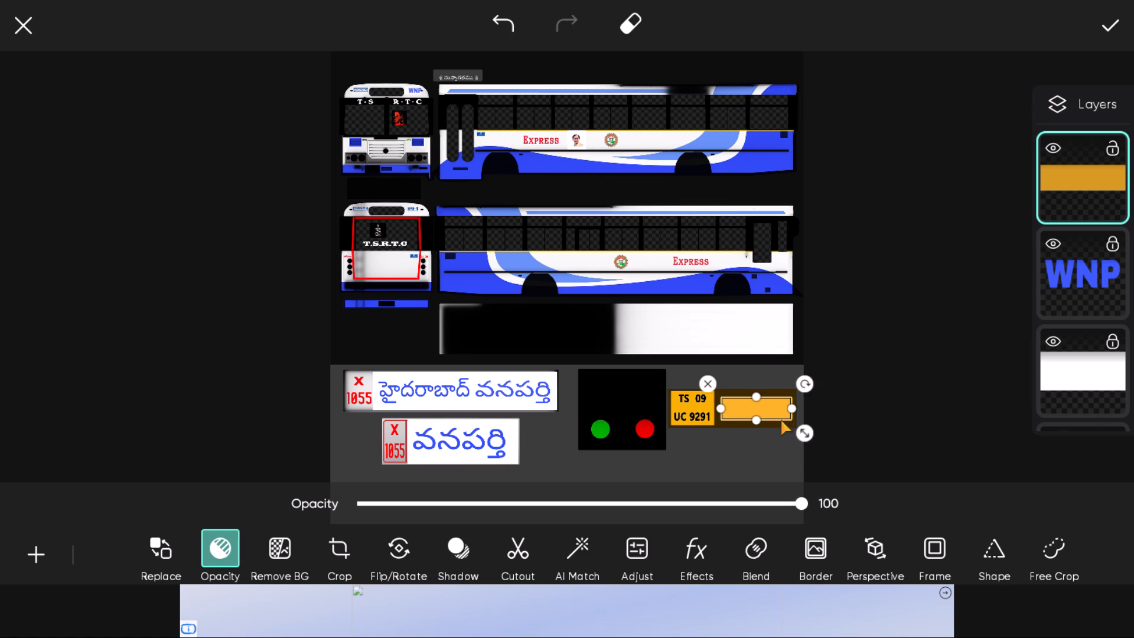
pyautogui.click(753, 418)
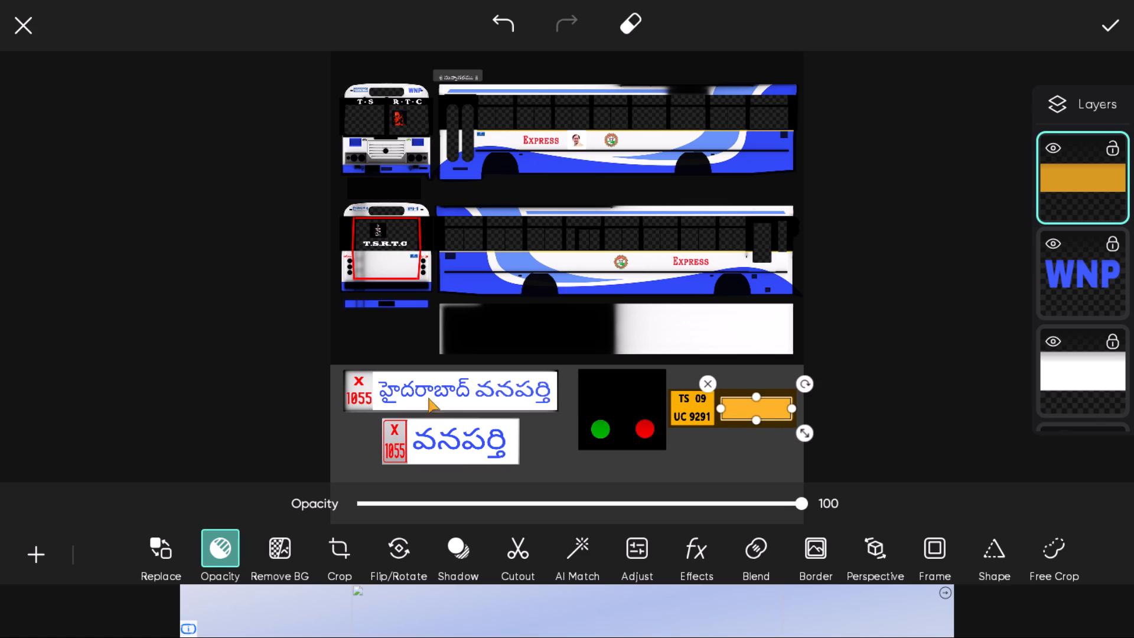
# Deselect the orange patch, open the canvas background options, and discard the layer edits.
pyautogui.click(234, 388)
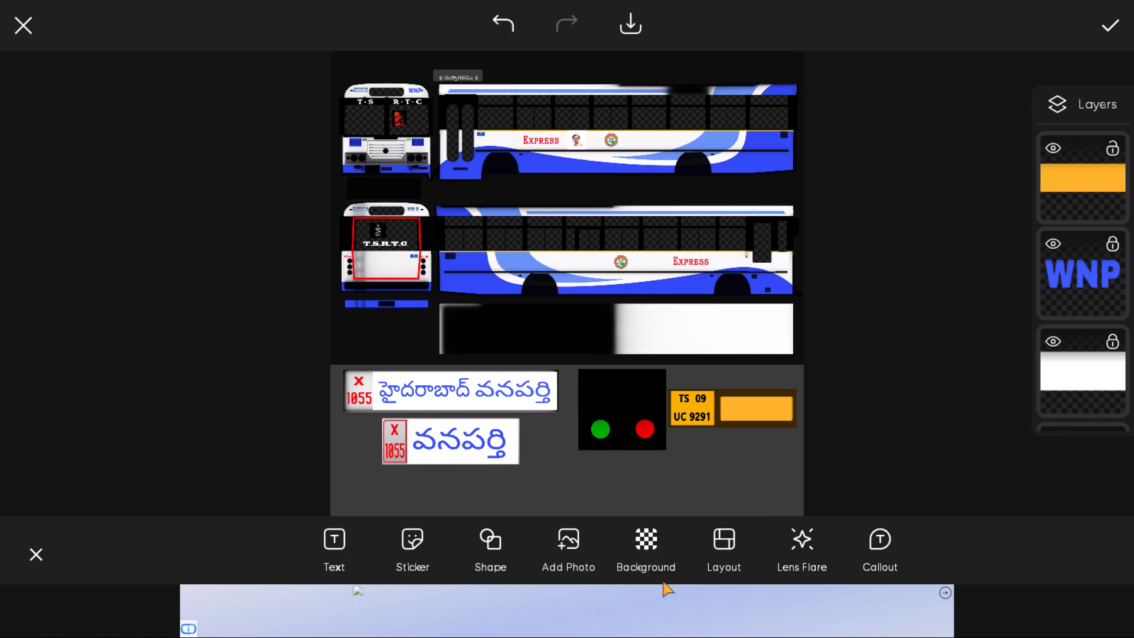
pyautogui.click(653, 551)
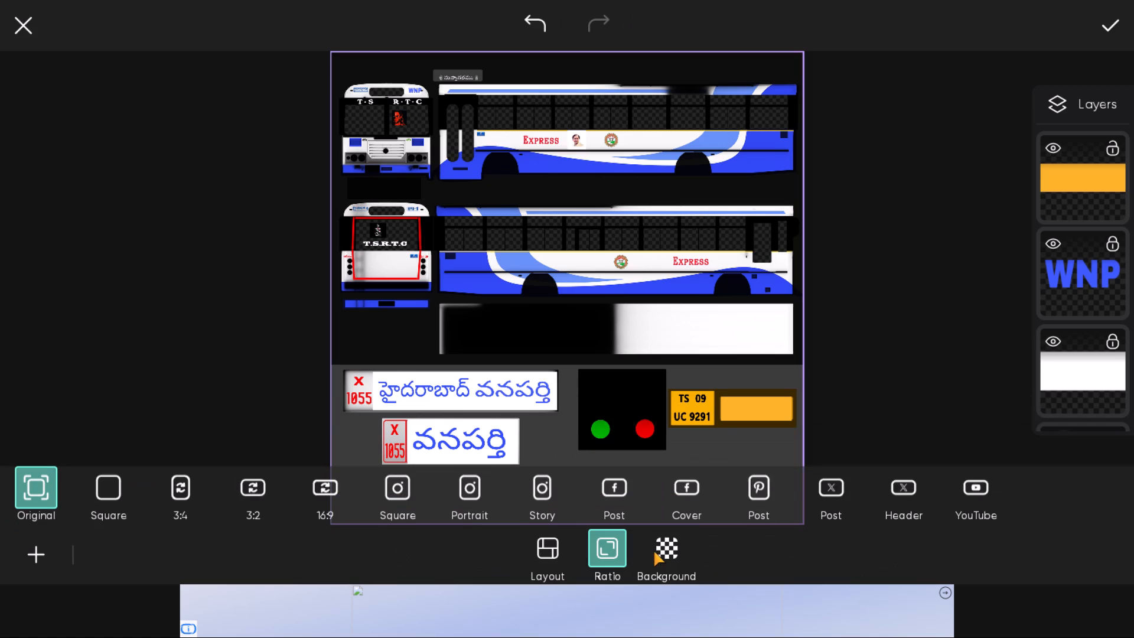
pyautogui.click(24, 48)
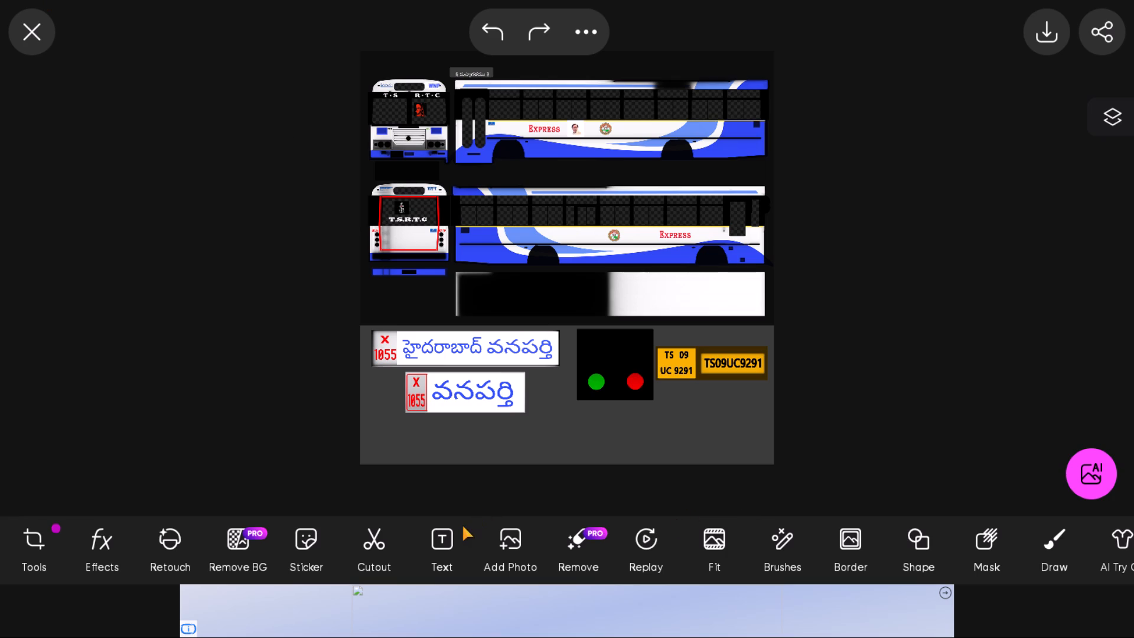
# Start adding a photo, leave full-screen view, and select the first bus livery image among the recent media.
pyautogui.click(511, 545)
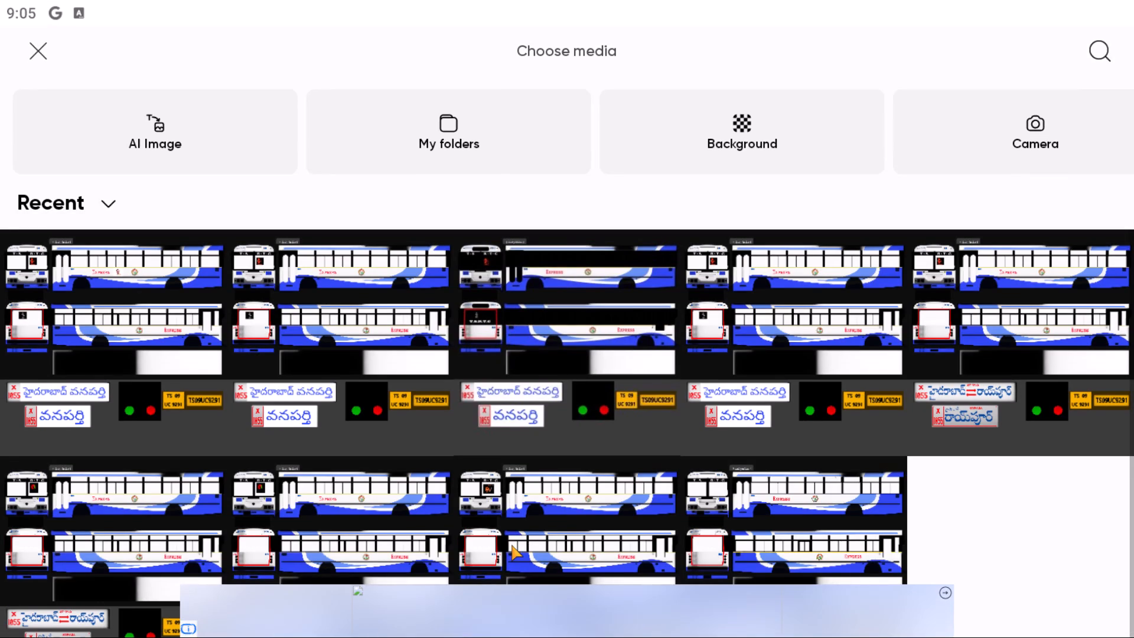
pyautogui.press('Escape')
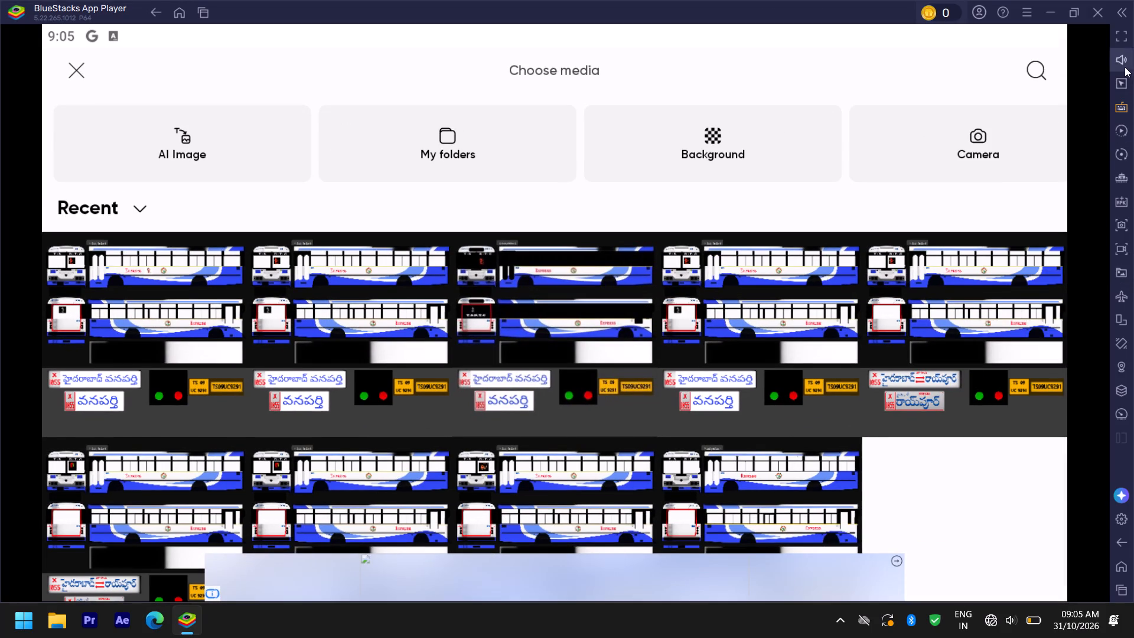
pyautogui.click(1127, 41)
pyautogui.press('Escape')
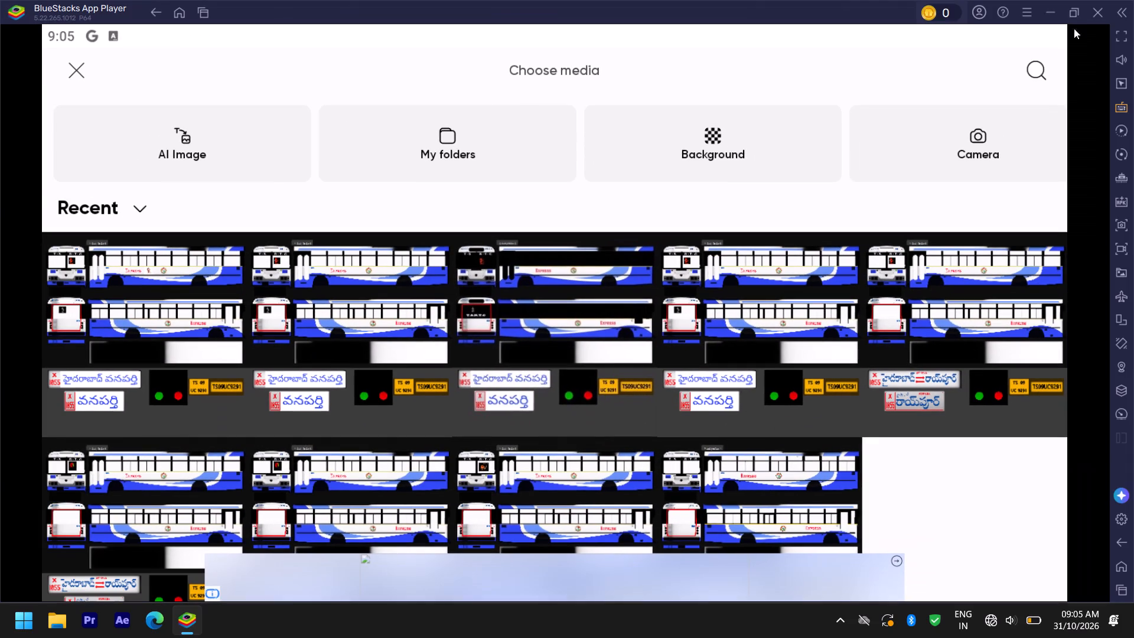
pyautogui.click(219, 356)
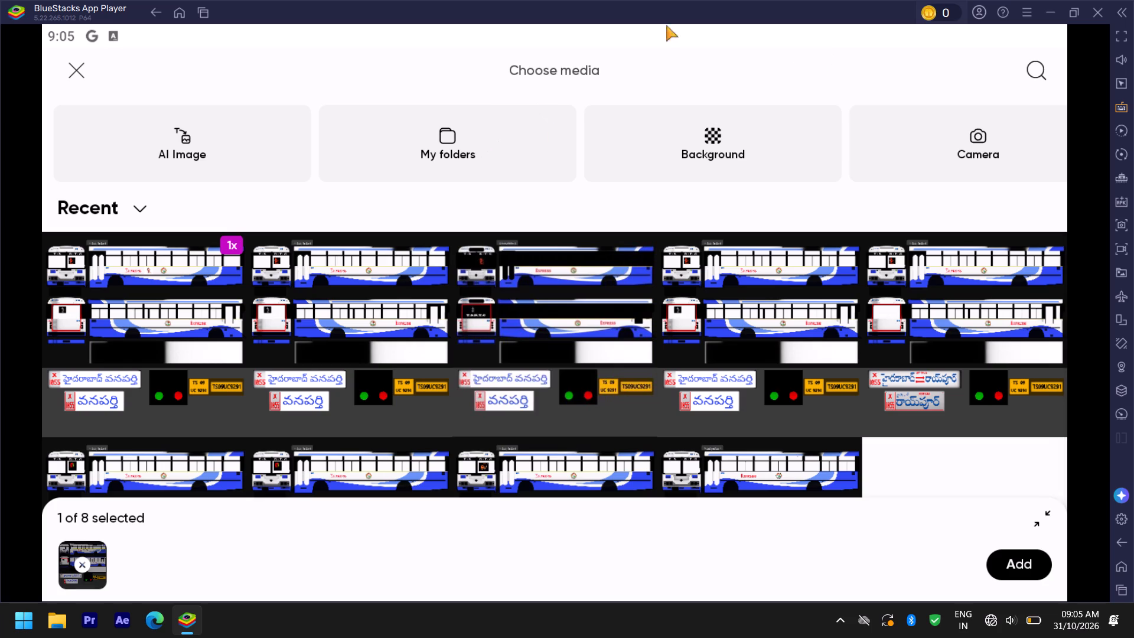
# Minimise the BlueStacks window to reach the Windows desktop.
pyautogui.click(1055, 17)
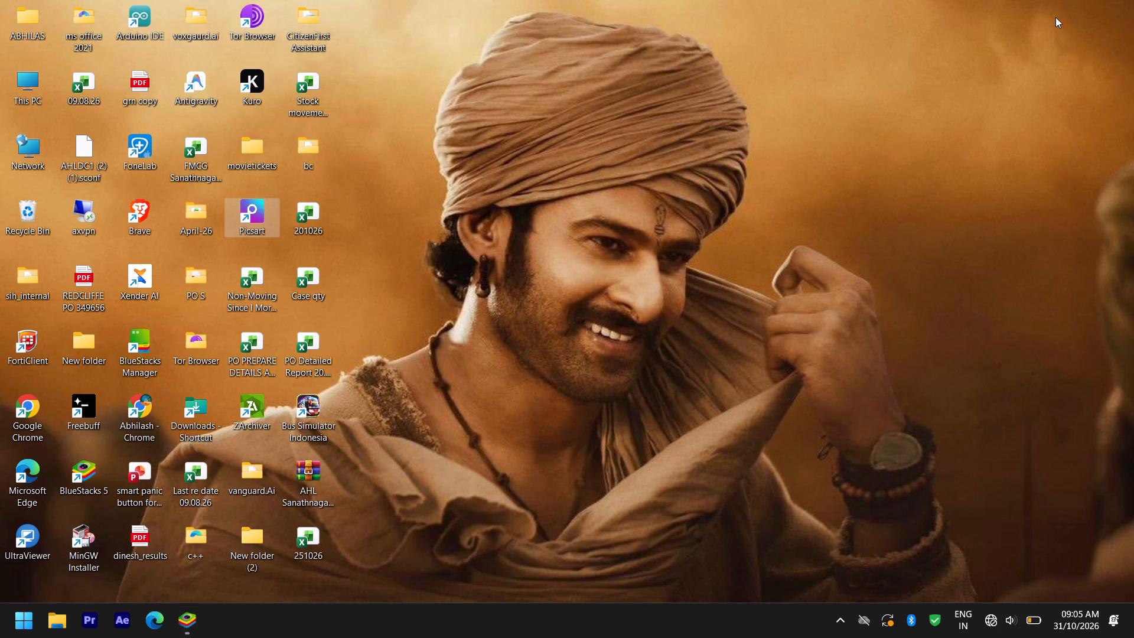